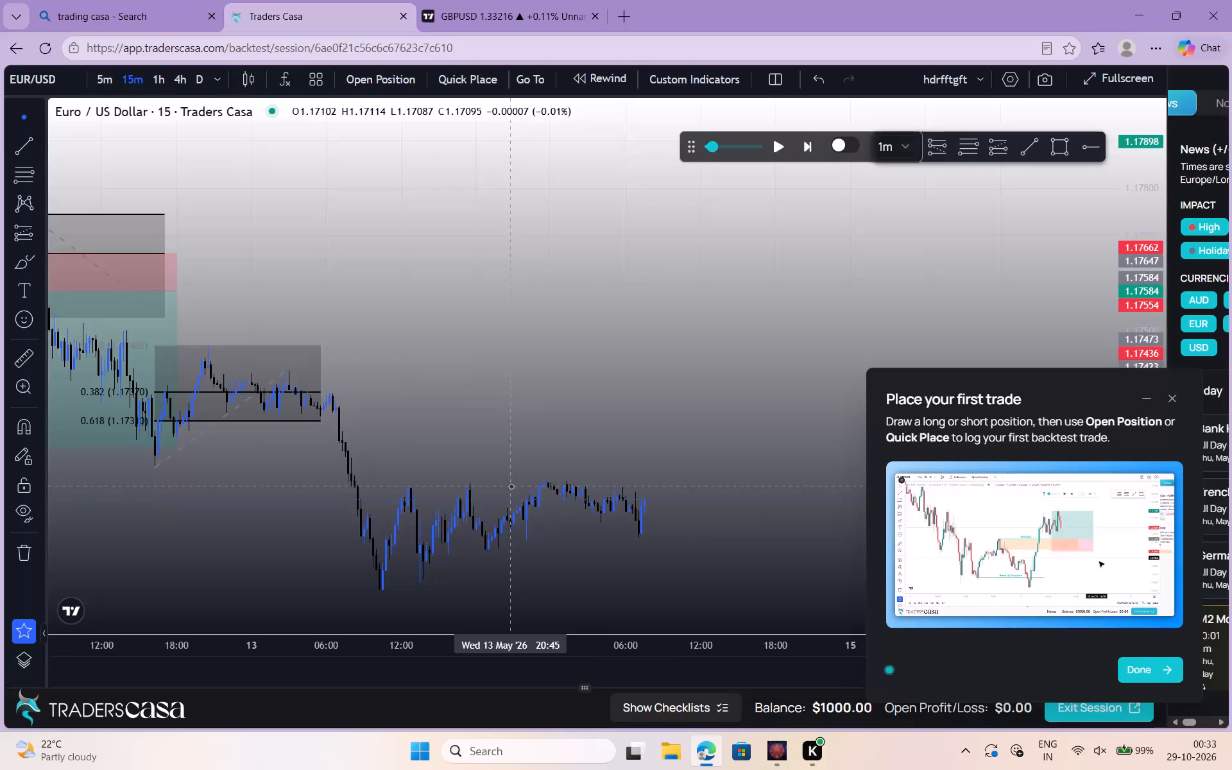
# Set the vertical grid line colour to white in the chart's canvas settings.
pyautogui.doubleClick(449, 511)
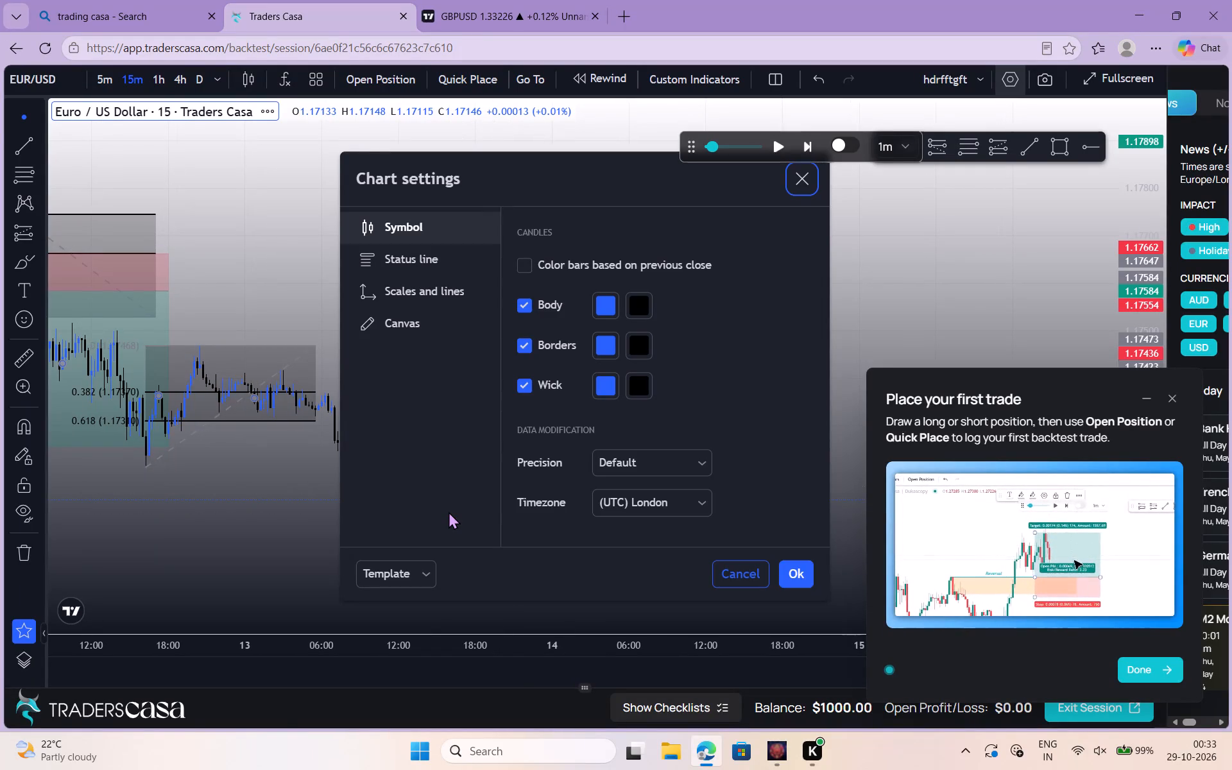
pyautogui.click(406, 337)
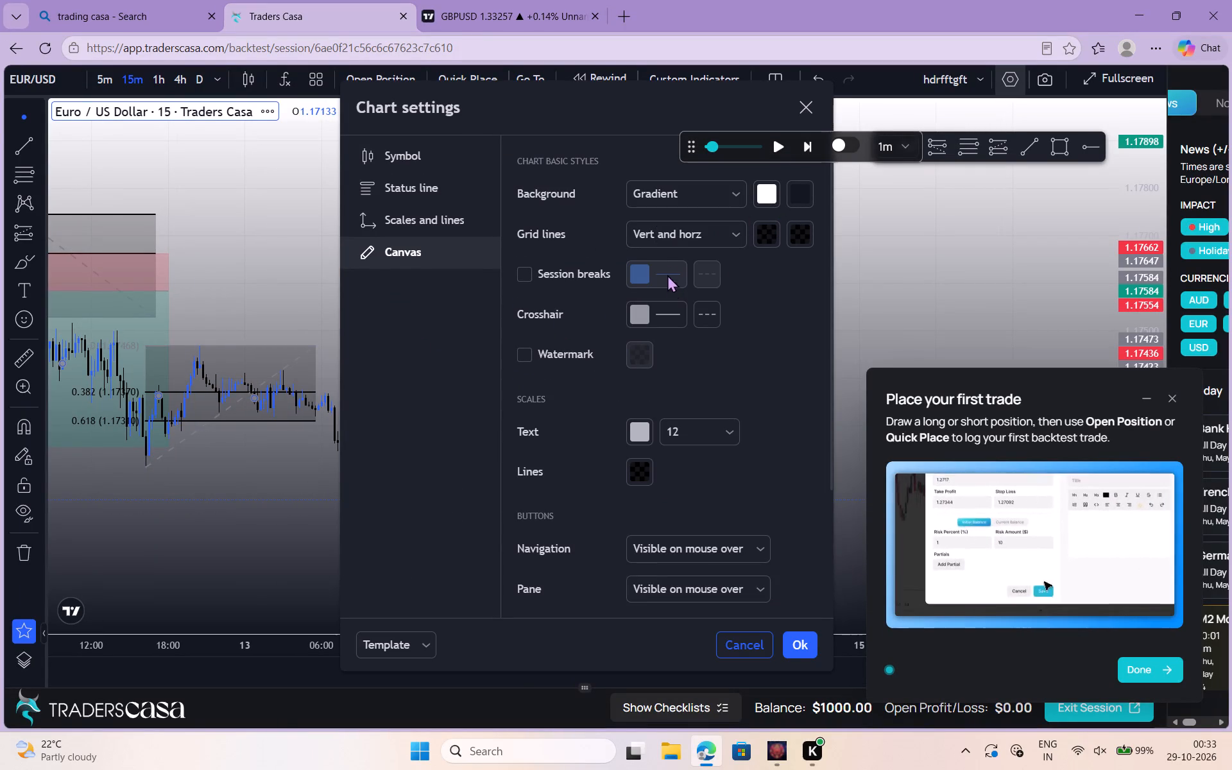
pyautogui.click(440, 213)
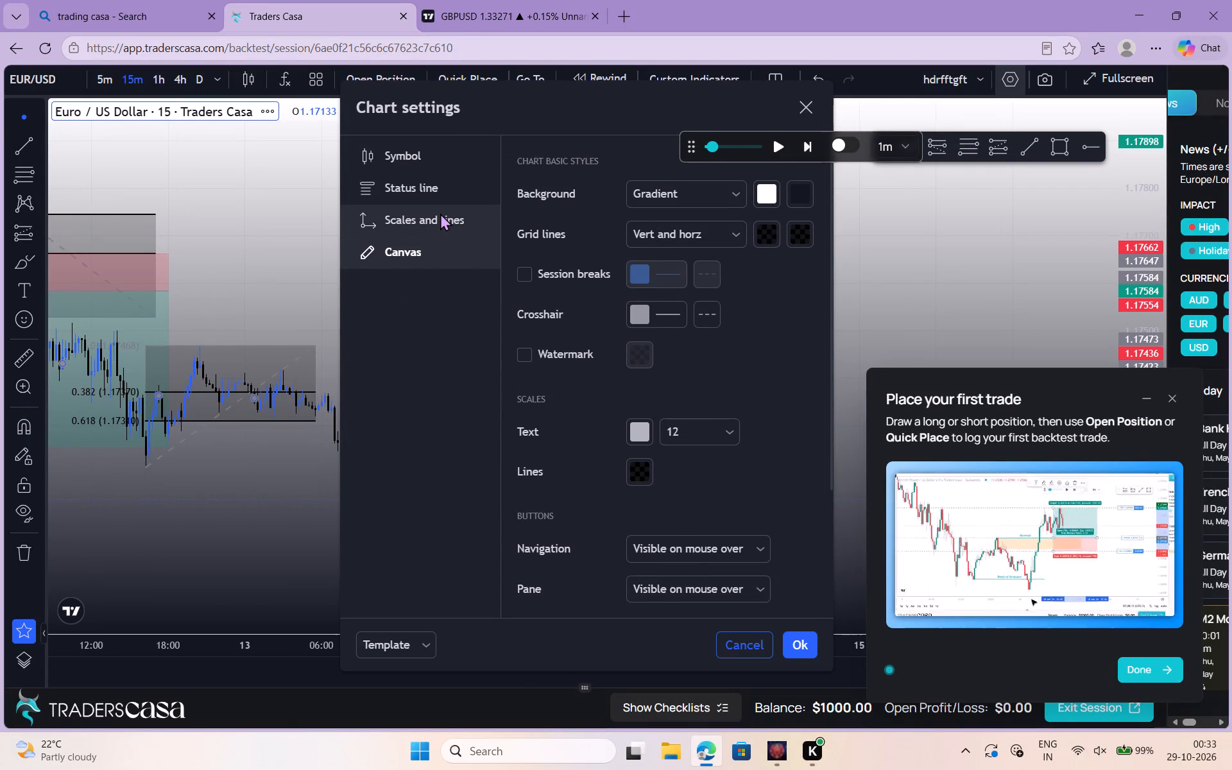
pyautogui.click(416, 244)
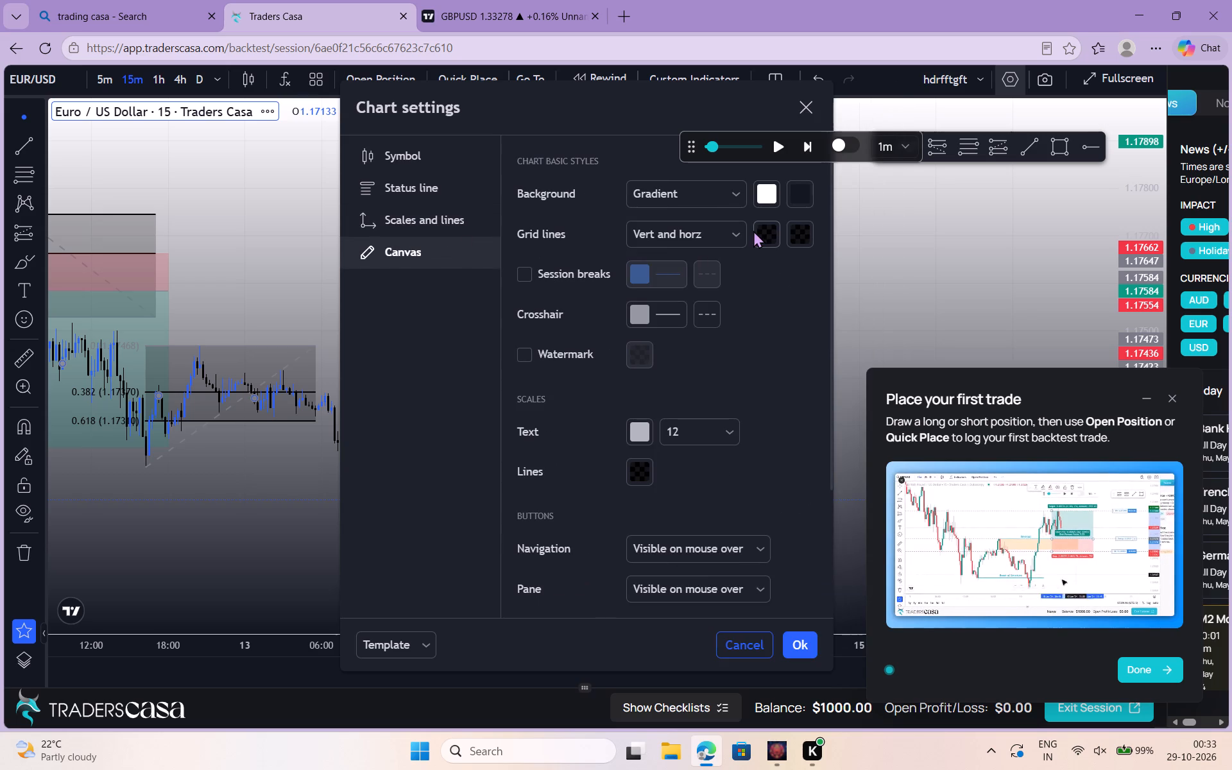
pyautogui.click(775, 228)
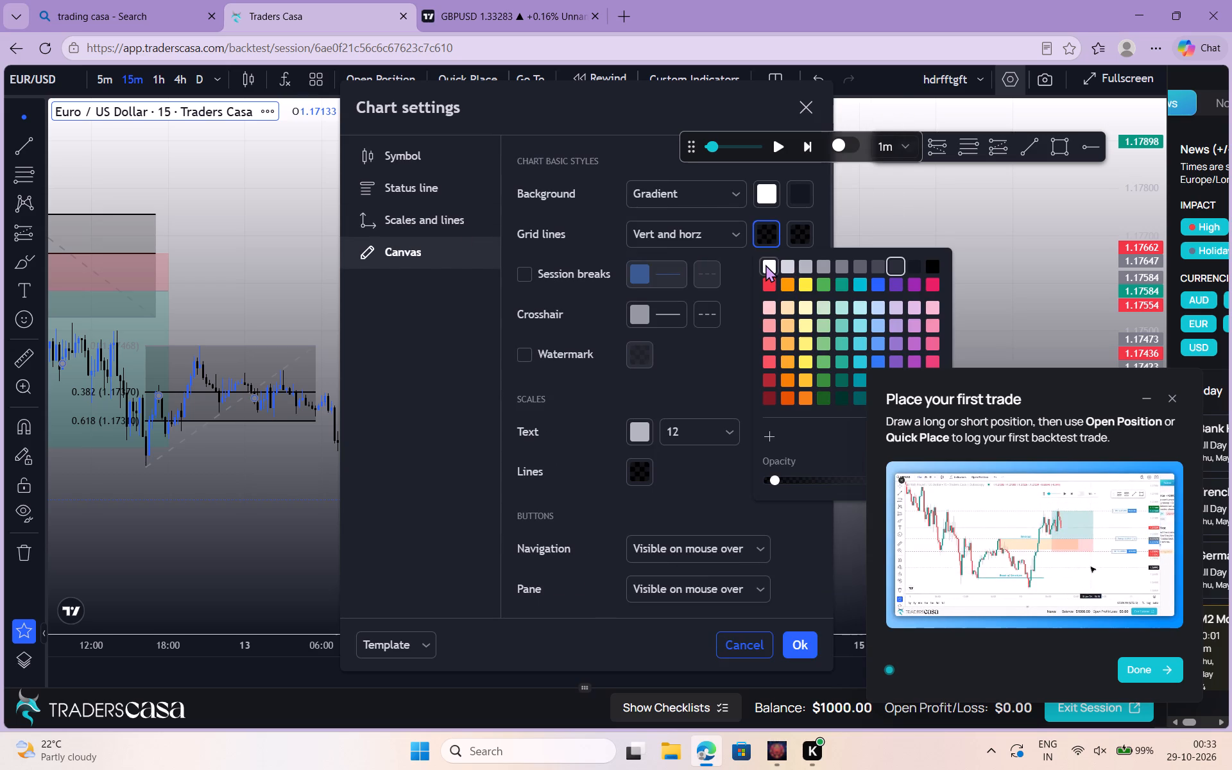
pyautogui.click(766, 264)
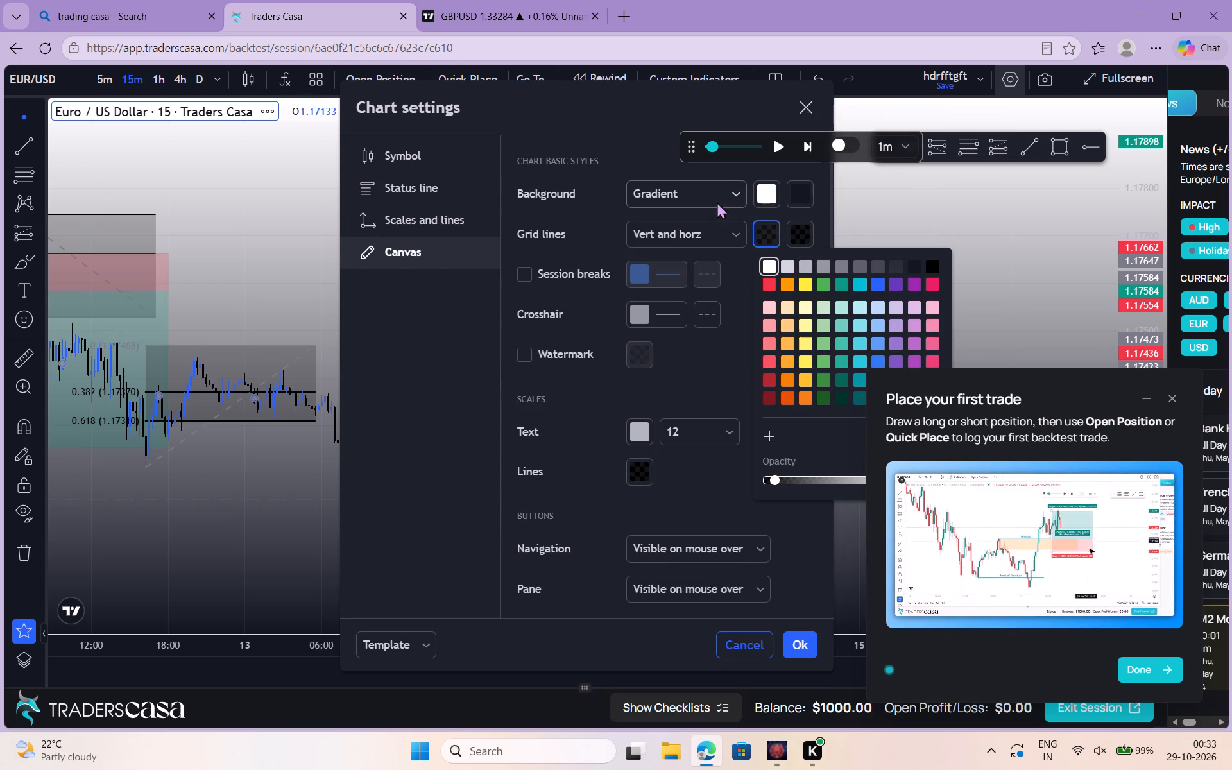
# Review the chart's status line, symbol, scales and lines, and canvas settings, and close the settings.
pyautogui.click(431, 202)
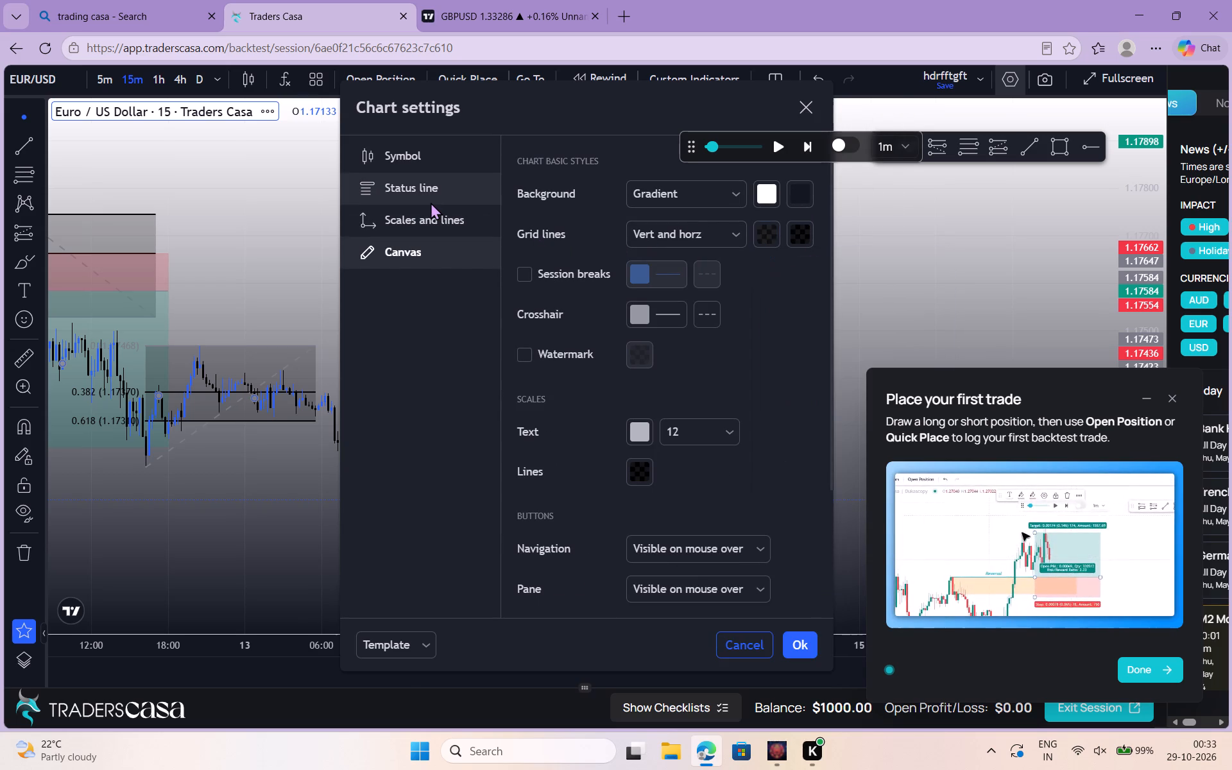
pyautogui.click(409, 163)
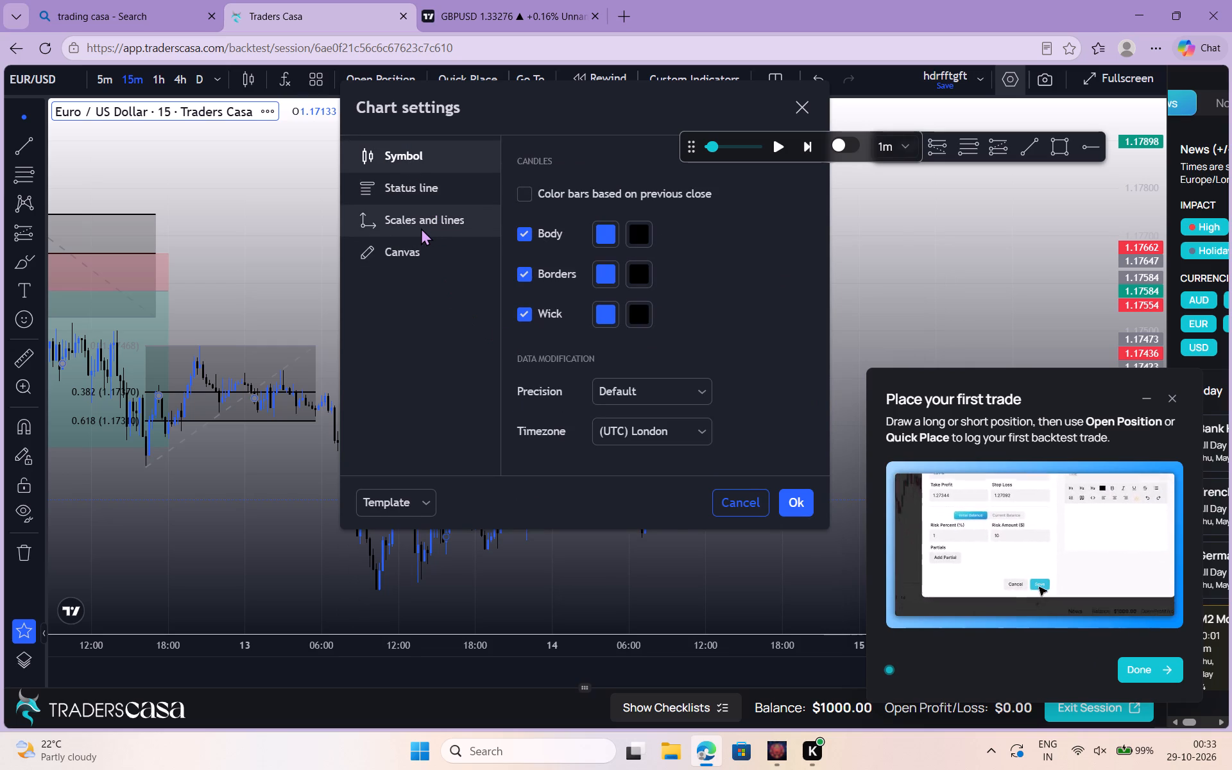
pyautogui.click(421, 228)
pyautogui.scroll(-3, 692, 461)
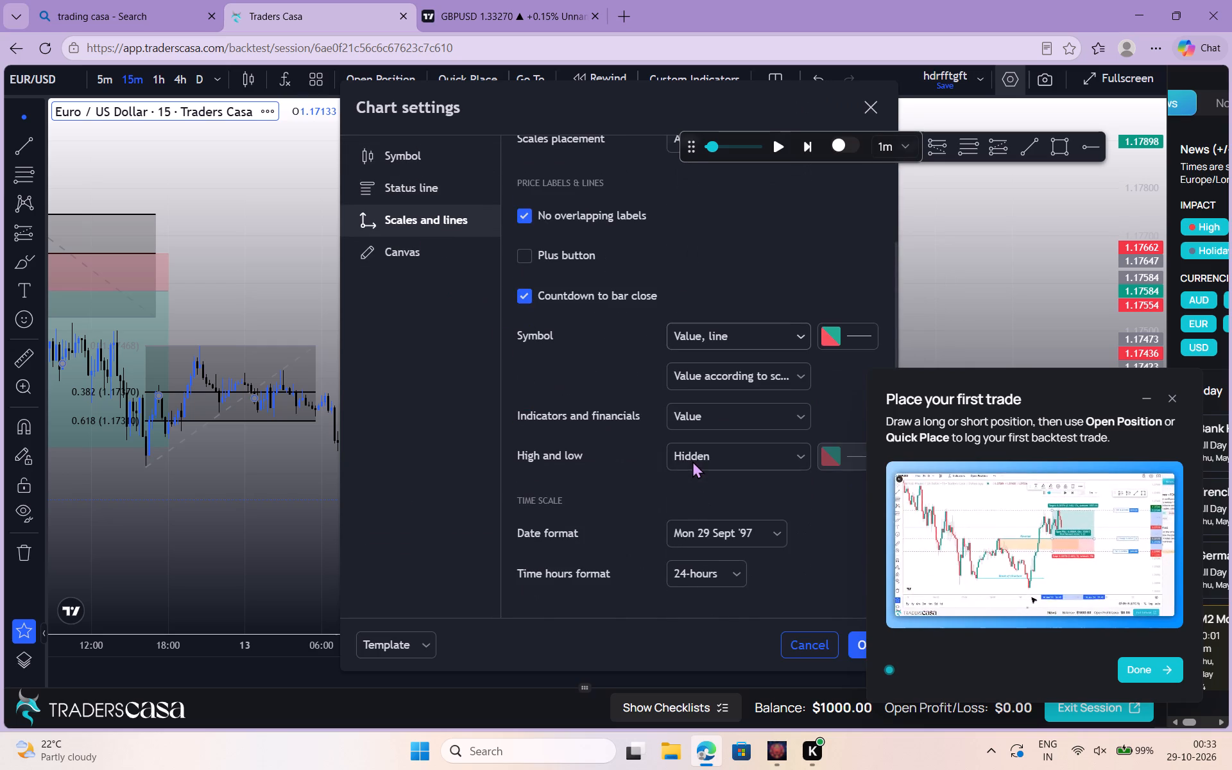
pyautogui.click(431, 241)
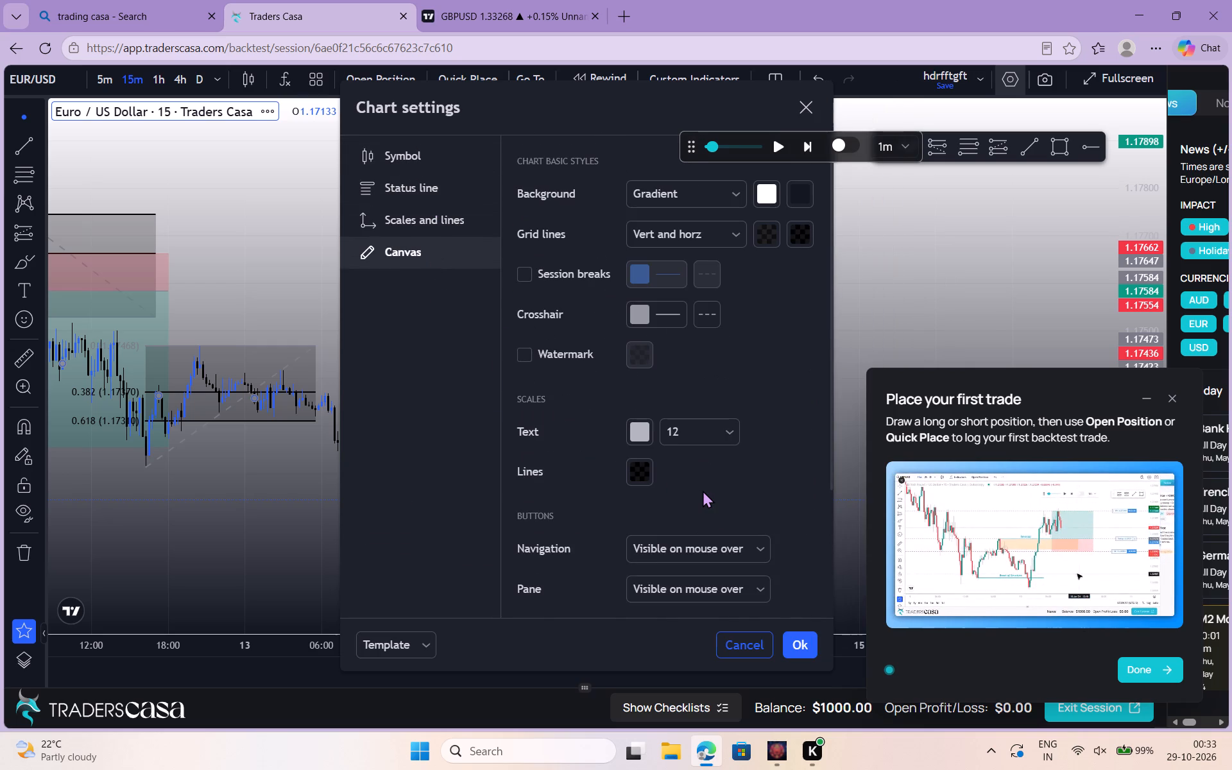
pyautogui.scroll(-4, 703, 490)
pyautogui.scroll(4, 703, 490)
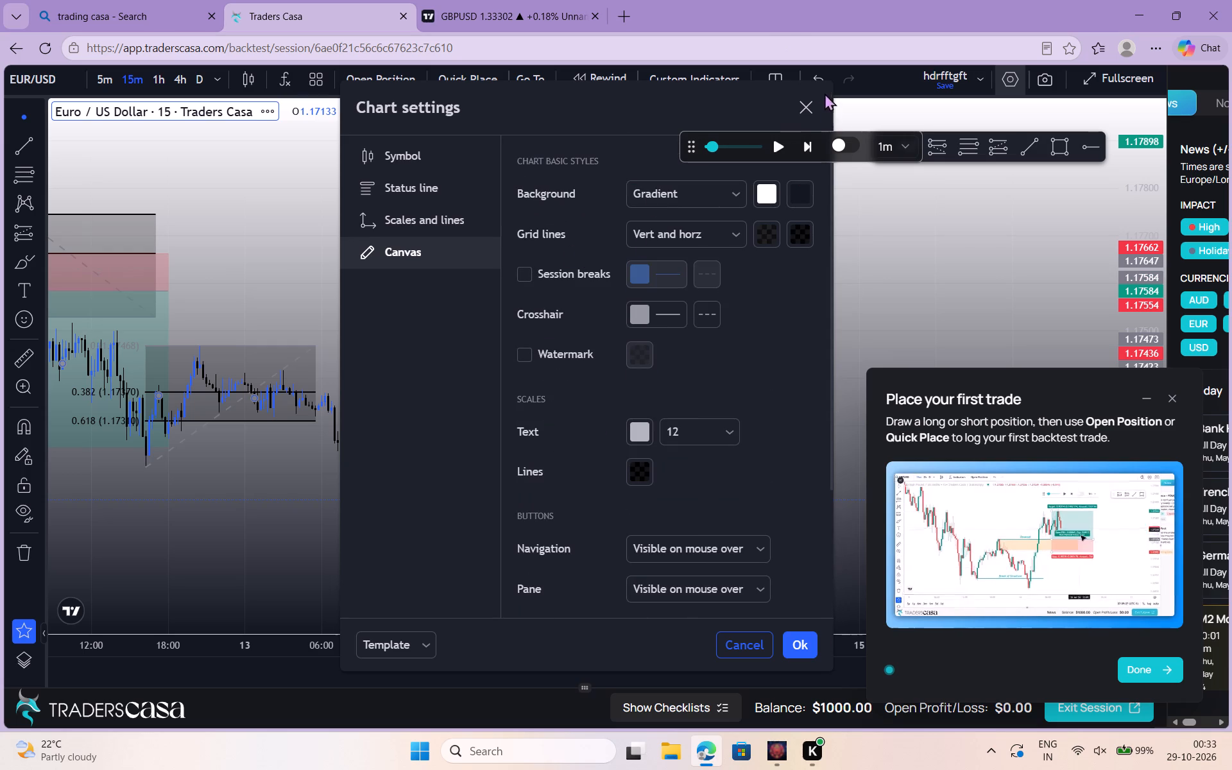
pyautogui.click(799, 115)
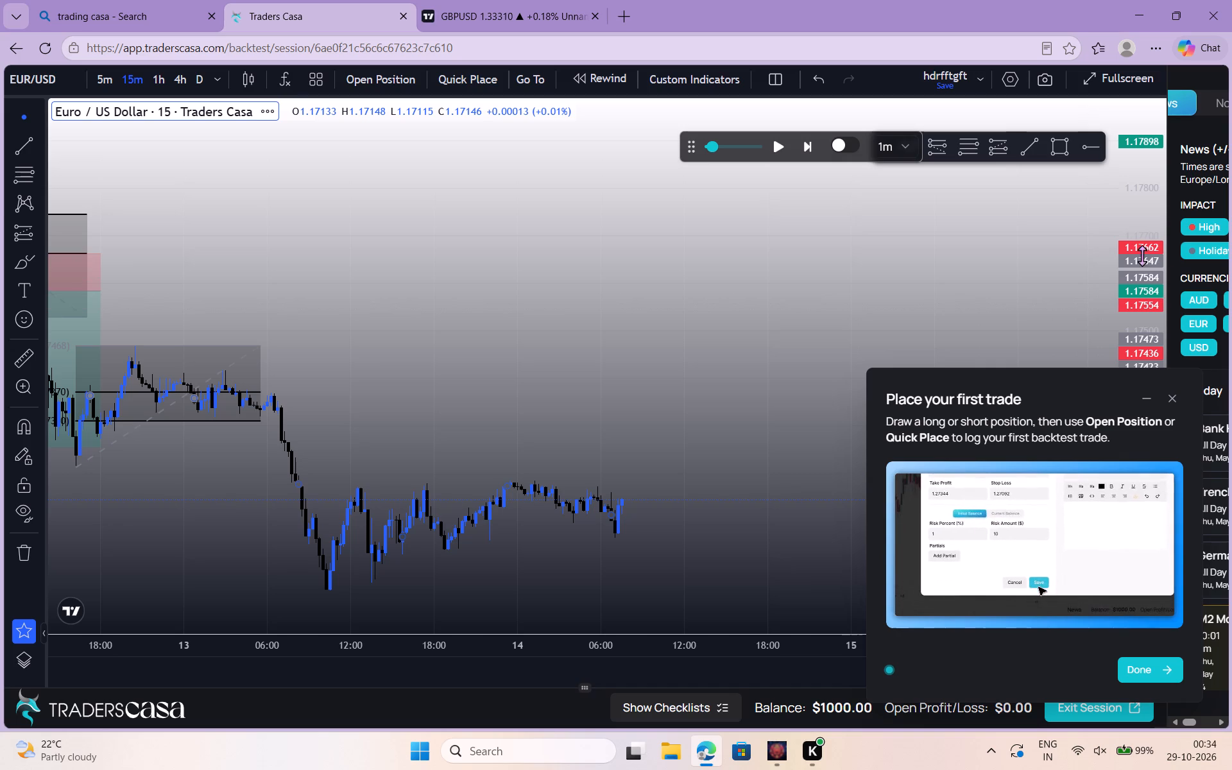
# Examine the latest 15-minute EUR/USD price action across 13 and 14 May.
pyautogui.scroll(-2, 1127, 244)
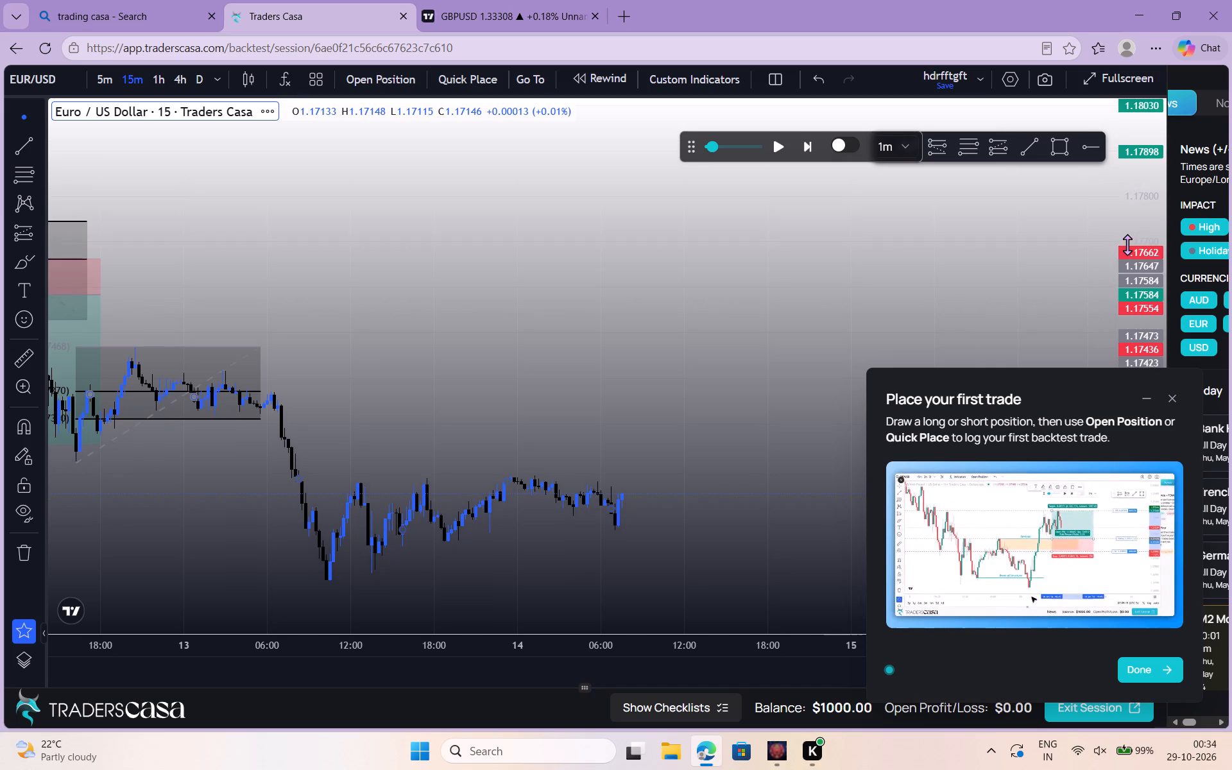
pyautogui.scroll(10, 1127, 244)
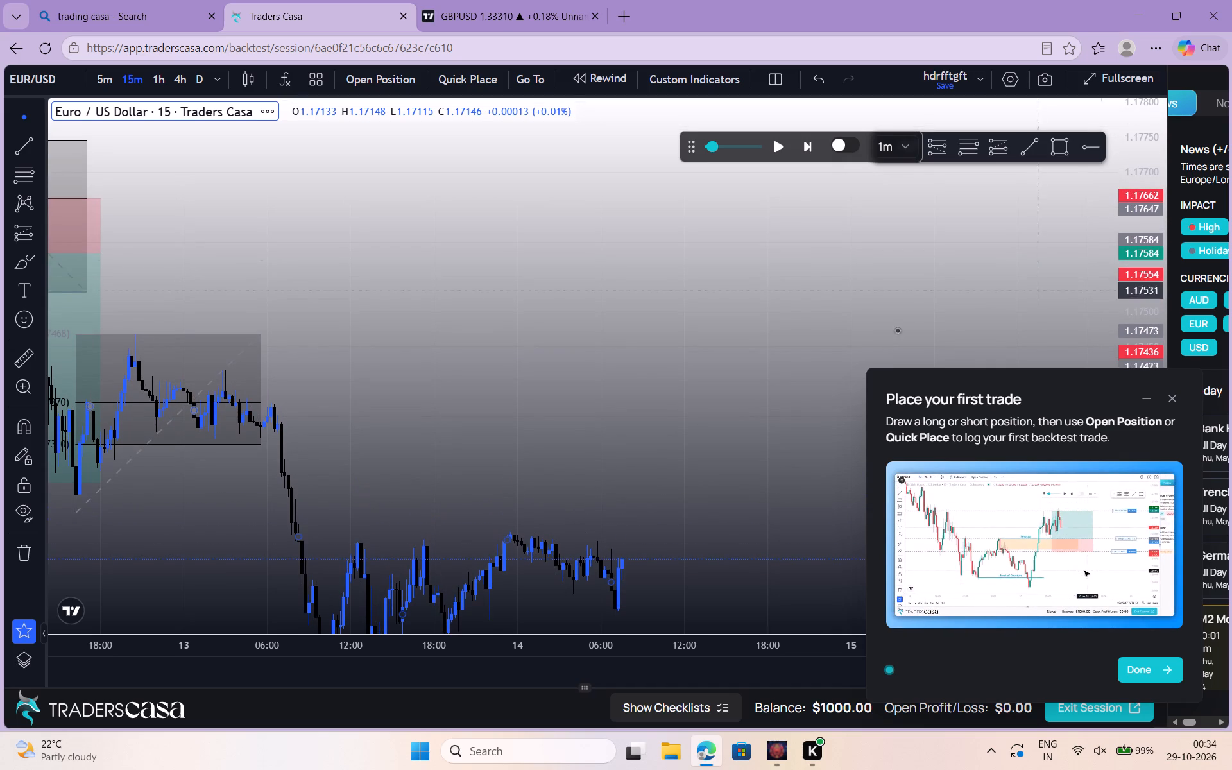
pyautogui.moveTo(763, 371); pyautogui.dragTo(644, 179)
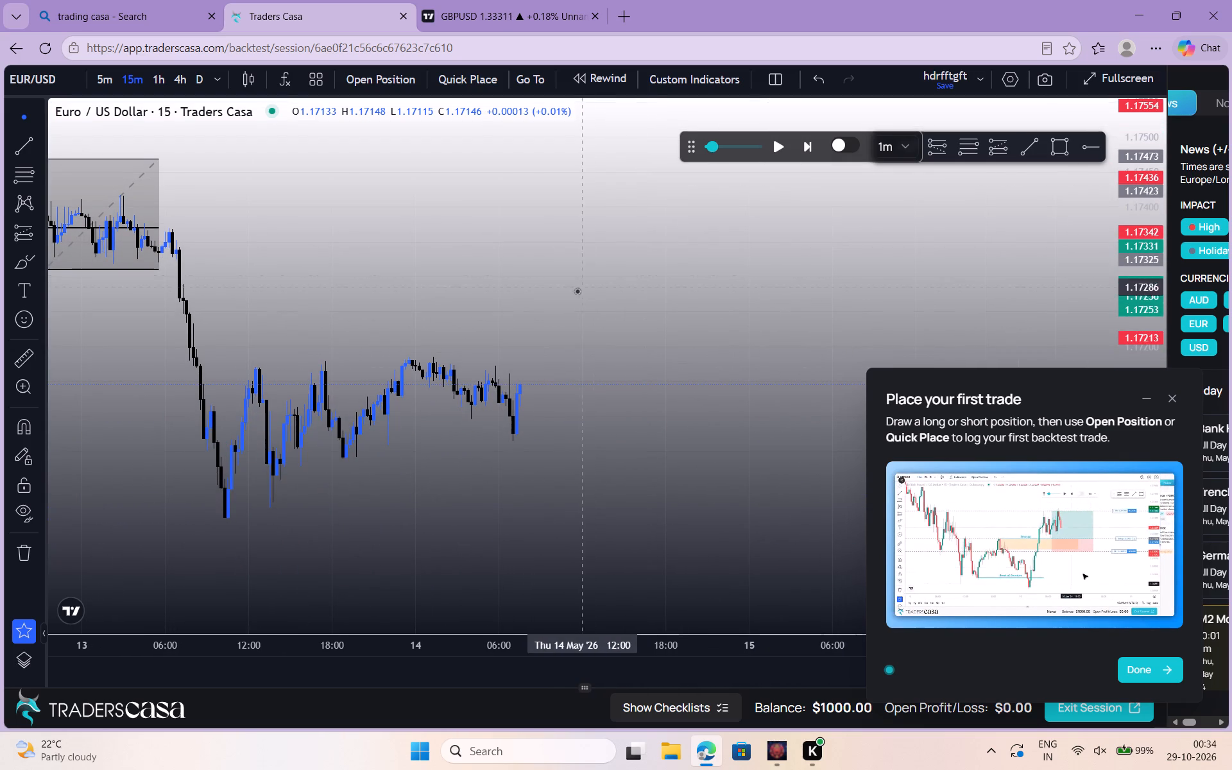
pyautogui.click(577, 291)
pyautogui.moveTo(577, 291); pyautogui.dragTo(621, 130)
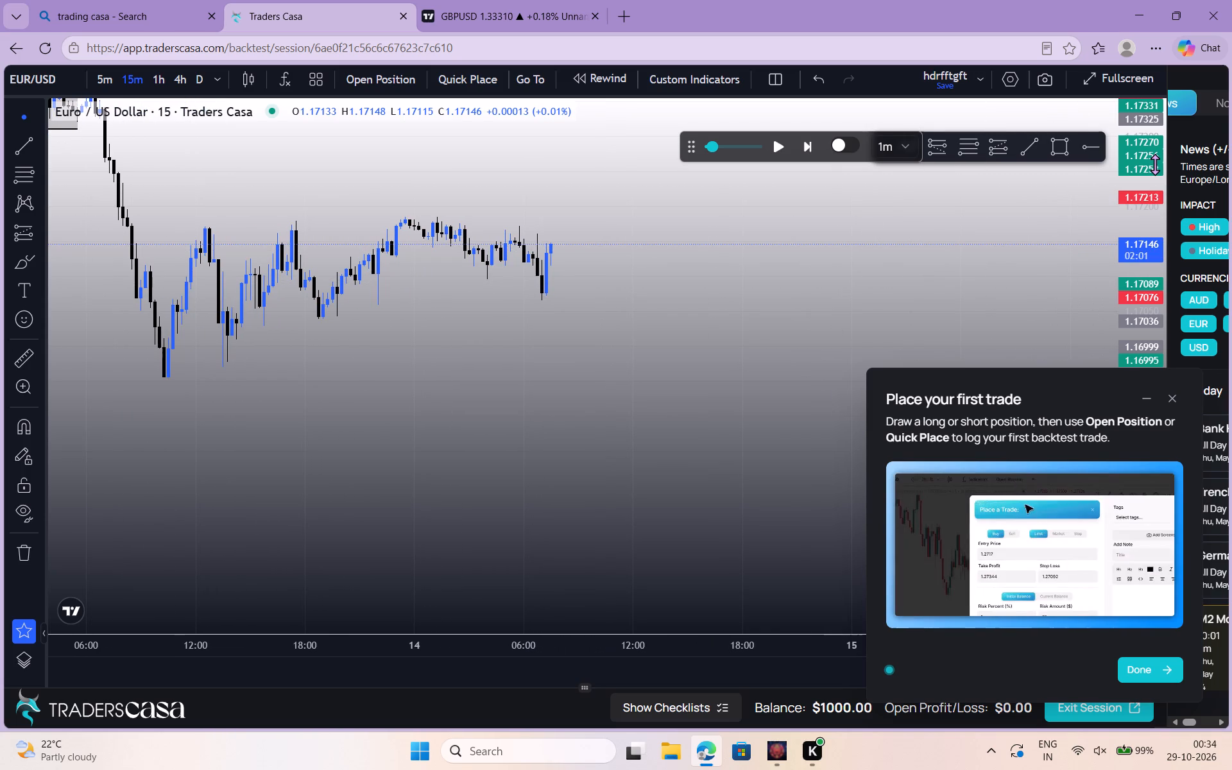
pyautogui.scroll(-4, 1155, 164)
pyautogui.scroll(5, 1155, 164)
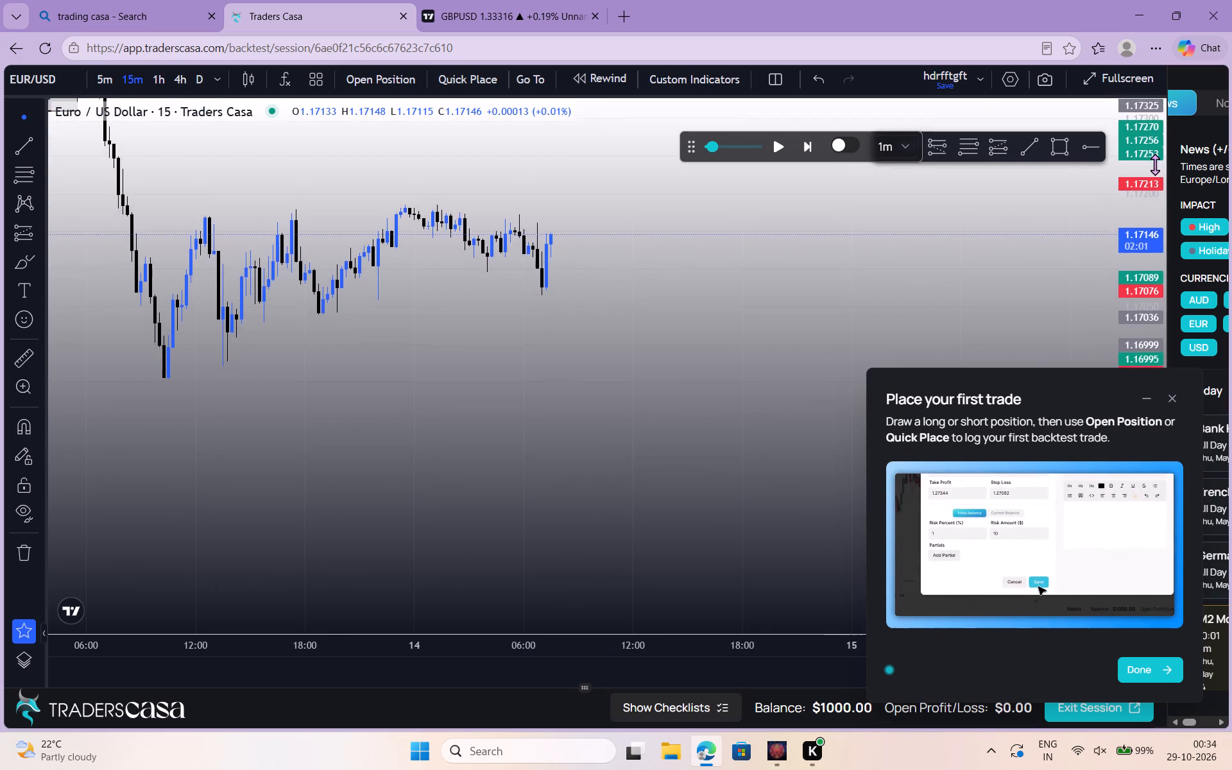
pyautogui.scroll(3, 1155, 164)
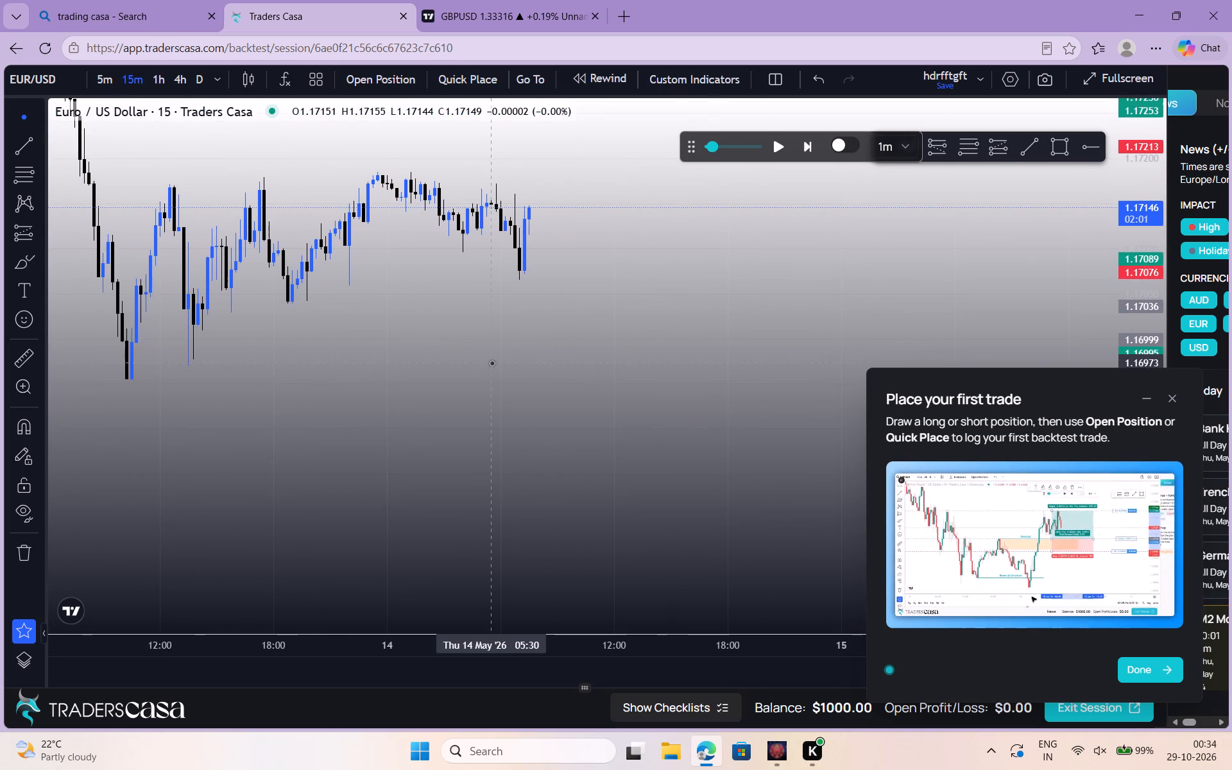
pyautogui.moveTo(500, 477); pyautogui.dragTo(516, 513)
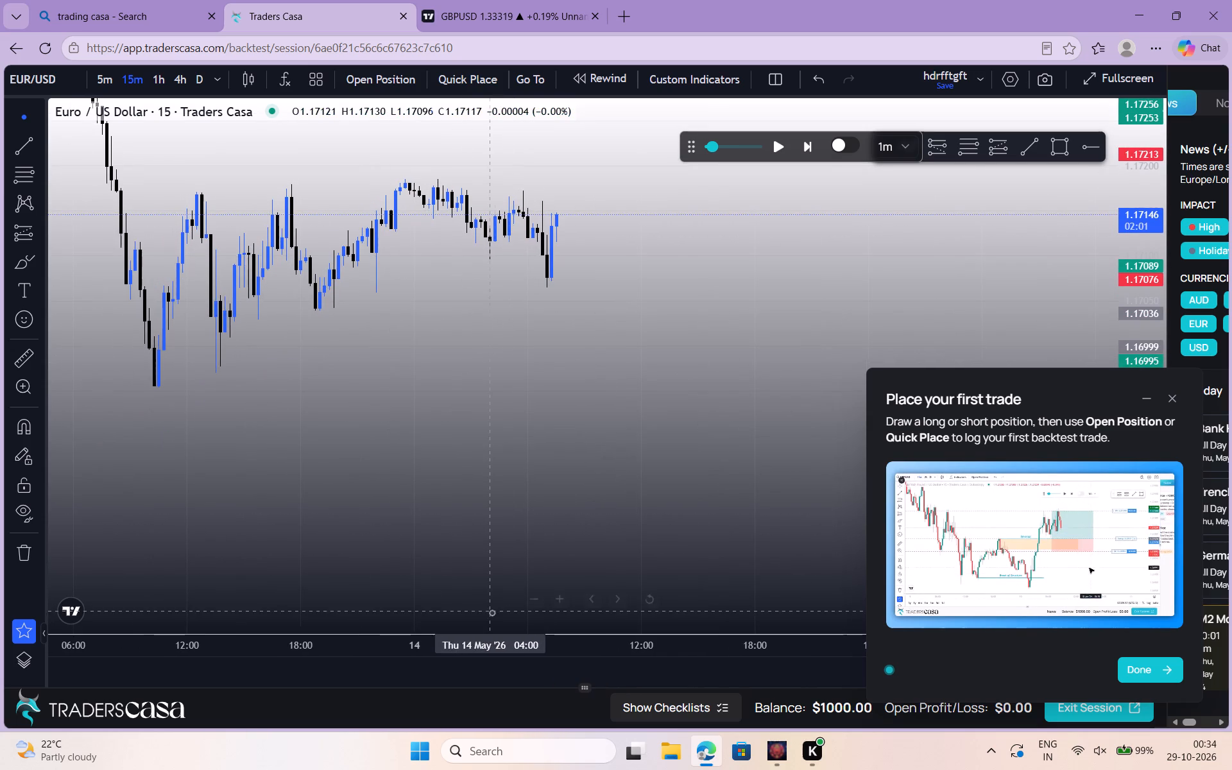
pyautogui.click(577, 419)
pyautogui.moveTo(577, 419); pyautogui.dragTo(621, 456)
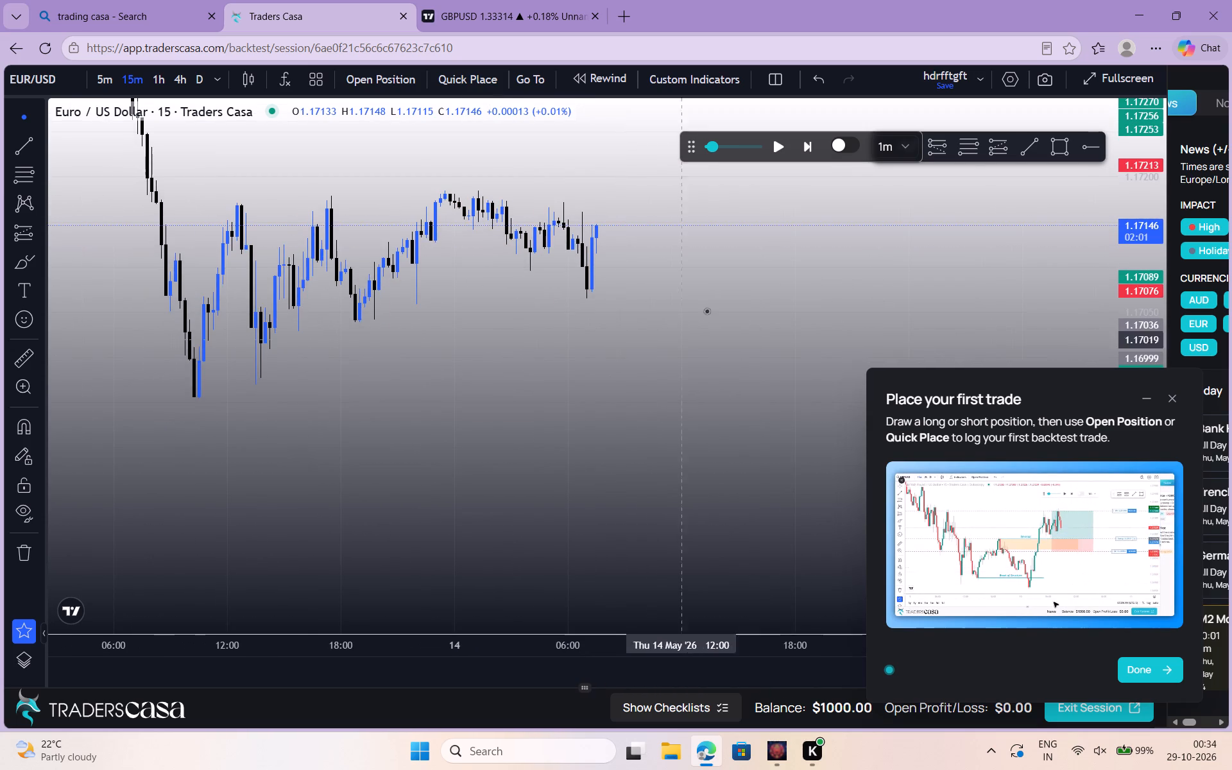
# Set the replay to advance 15m per step and start playback.
pyautogui.click(897, 153)
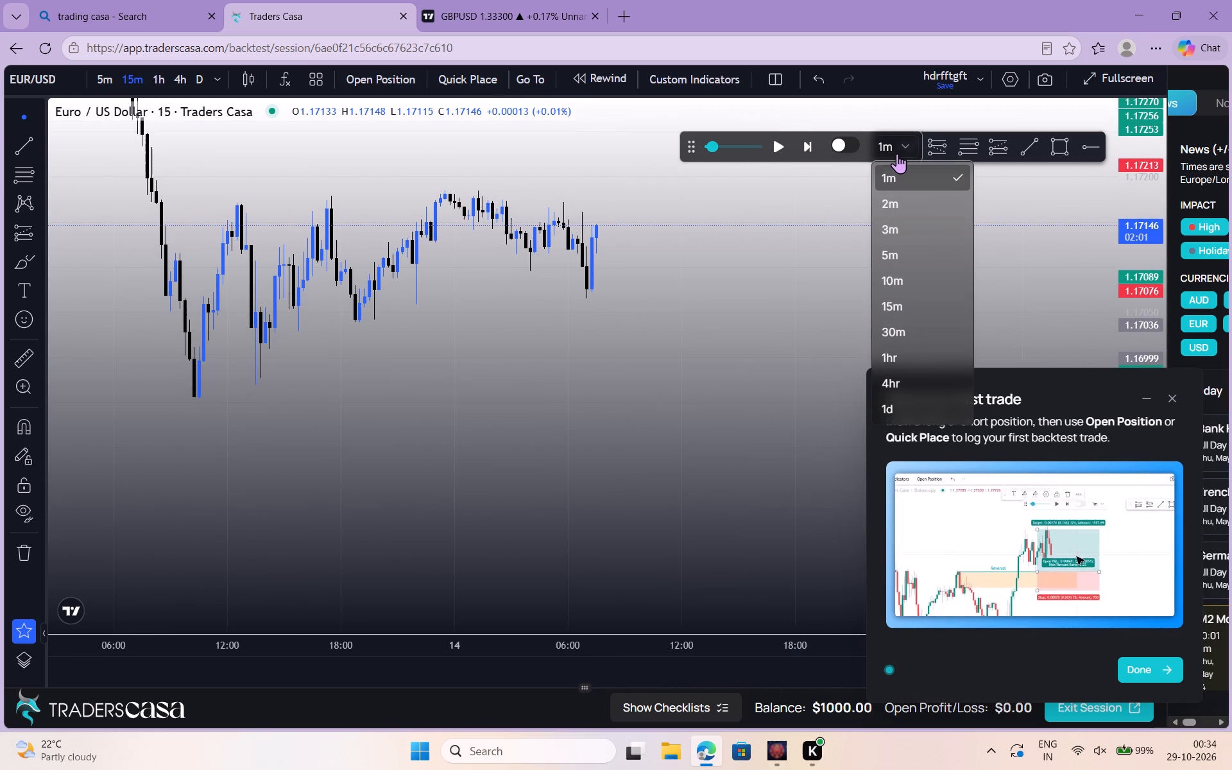
pyautogui.click(893, 308)
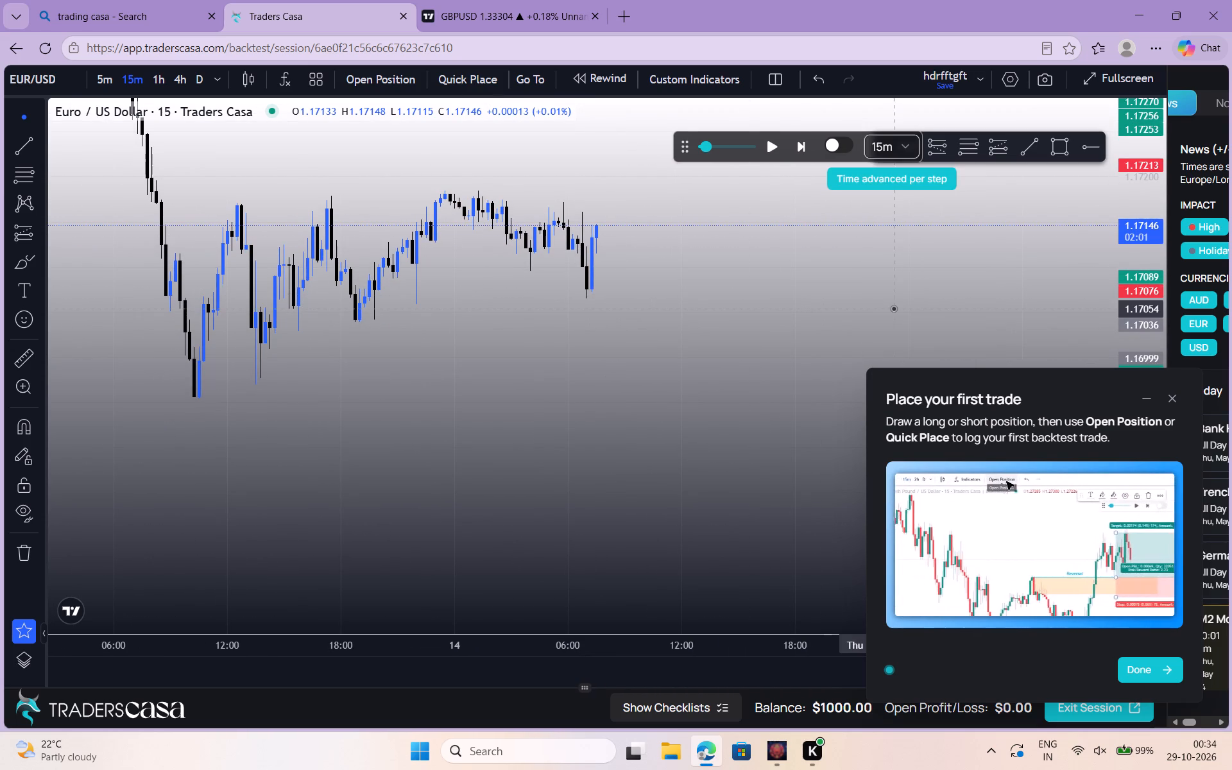
pyautogui.click(763, 144)
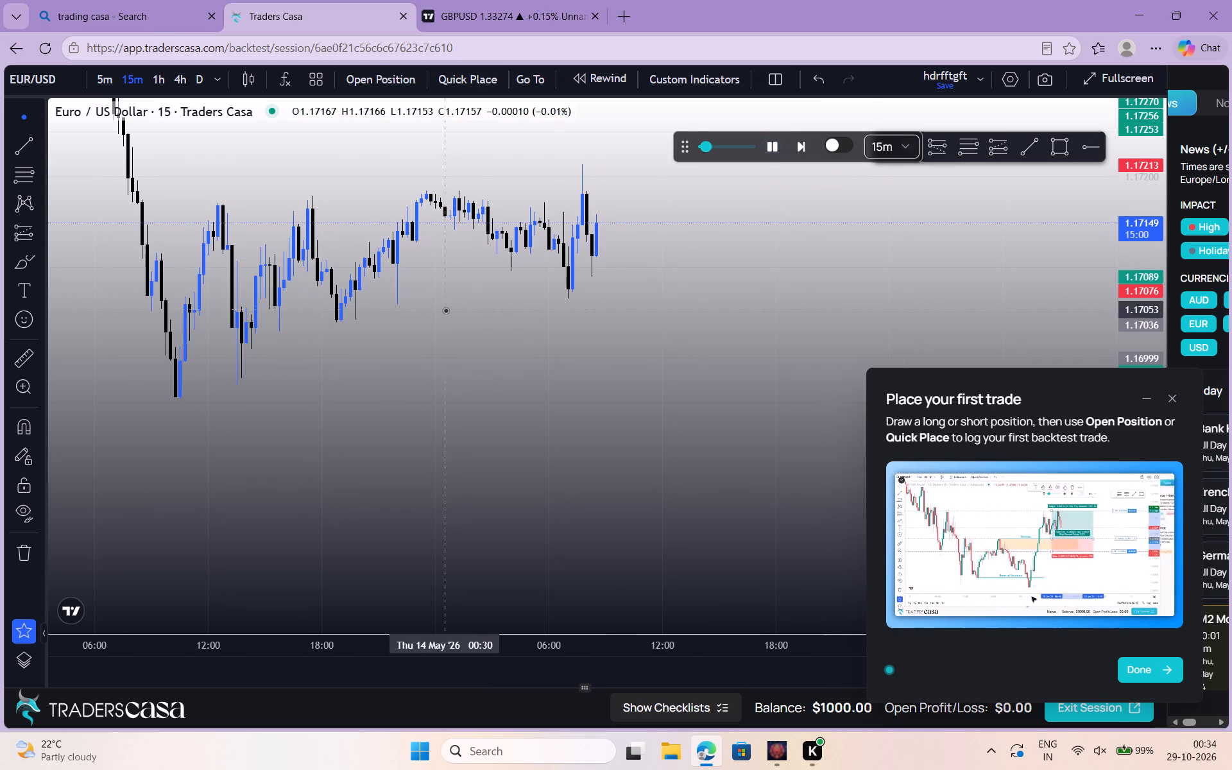
# Draw a Fibonacci retracement from the 13 May 09:45 swing low up to about 1.17214, ending at 14 May 19:15.
pyautogui.click(972, 142)
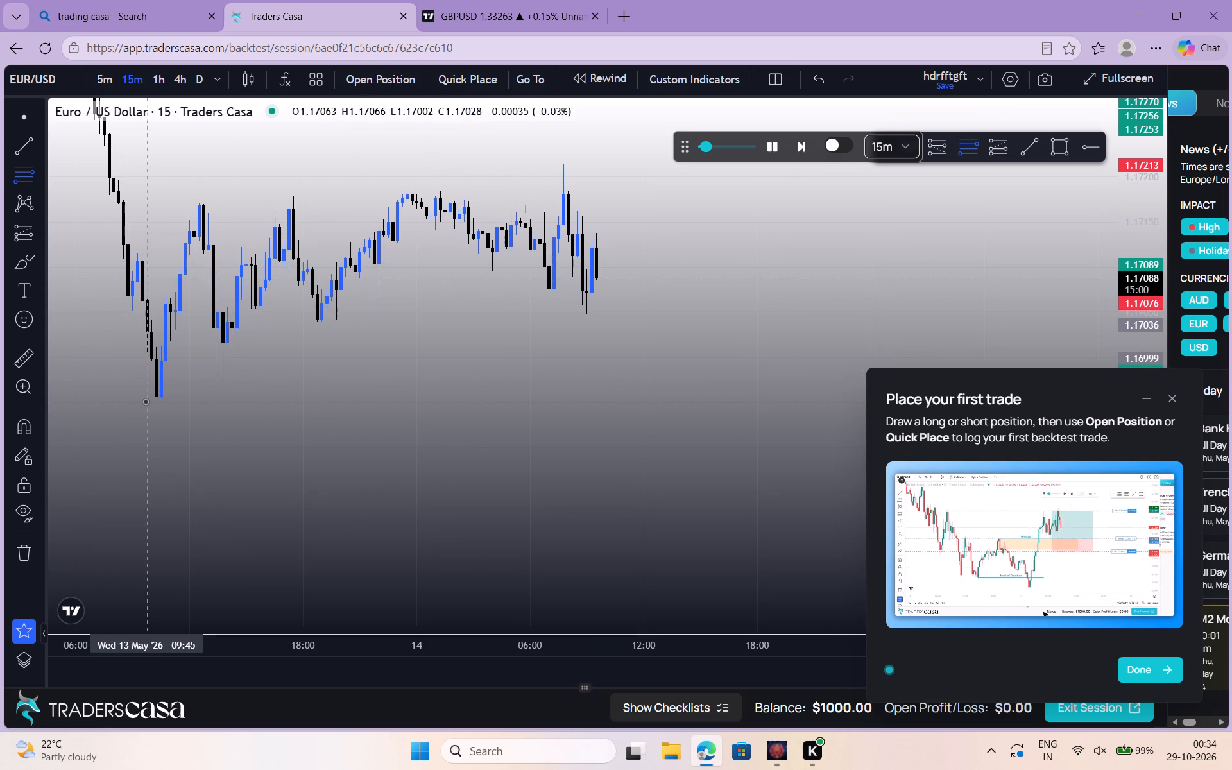
pyautogui.moveTo(145, 401); pyautogui.dragTo(496, 305)
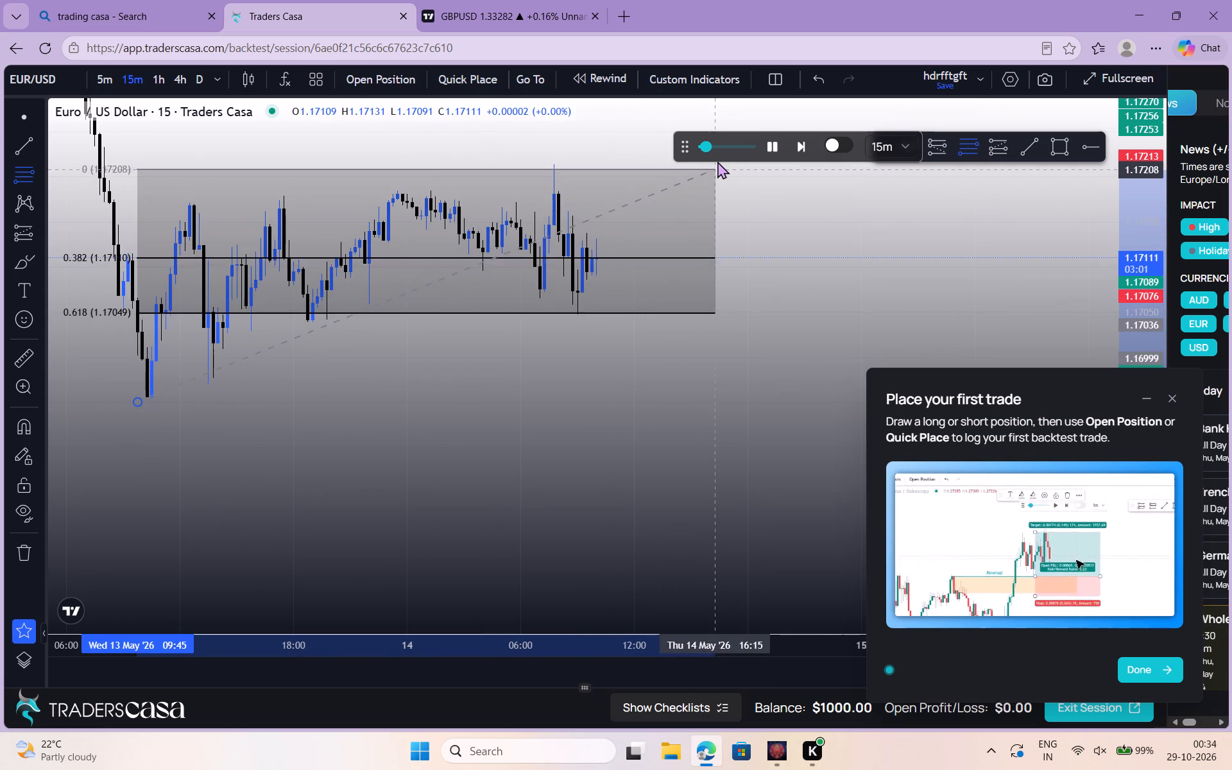
pyautogui.click(718, 161)
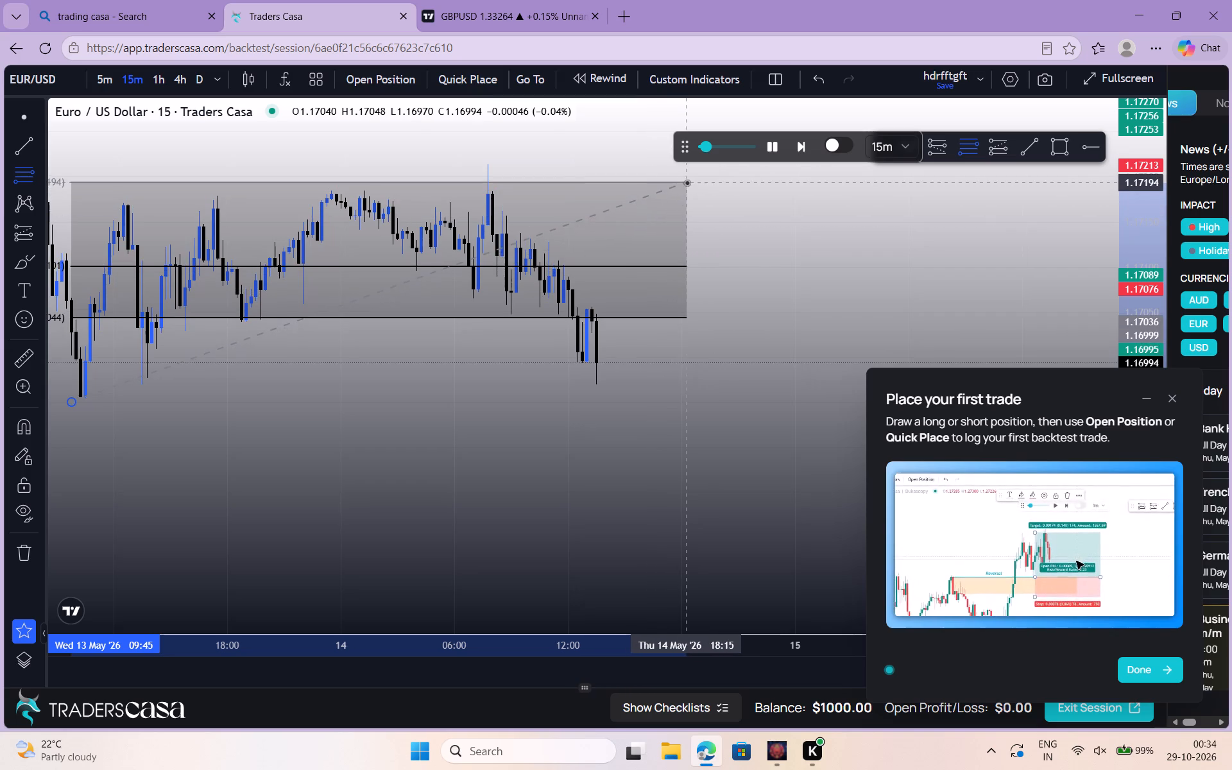
pyautogui.click(697, 164)
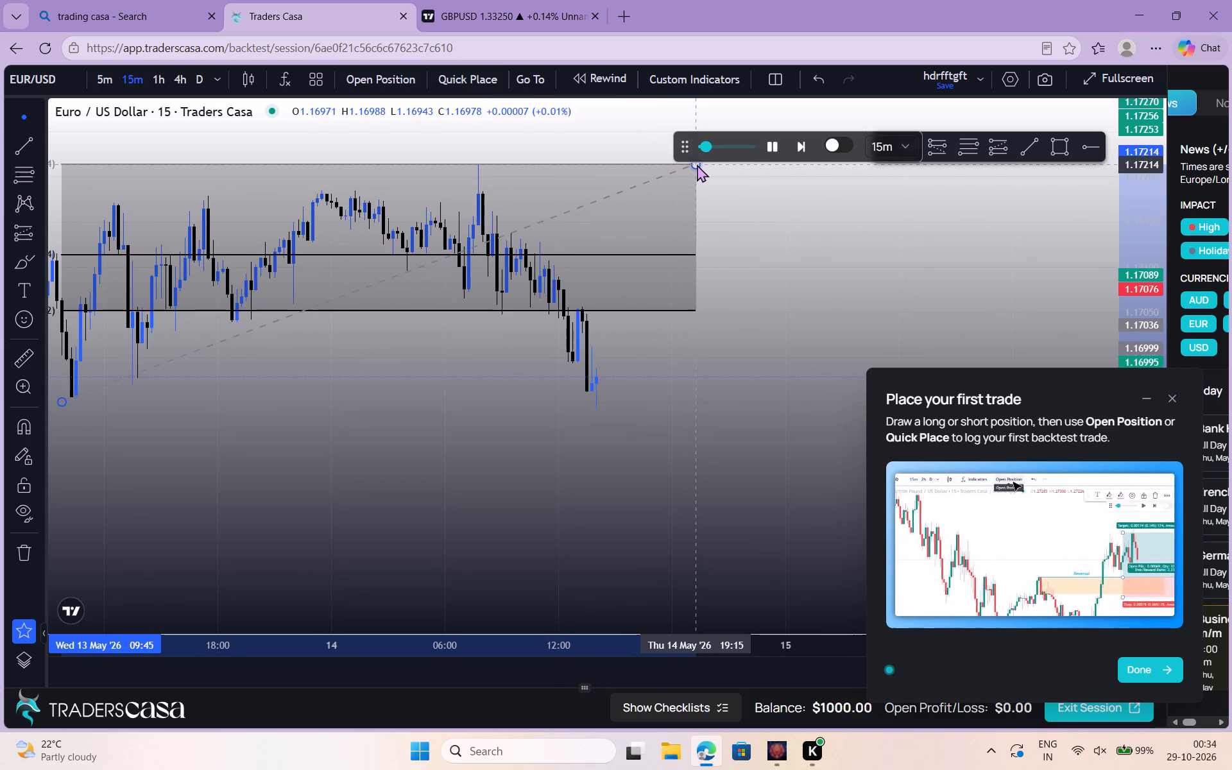
pyautogui.click(757, 228)
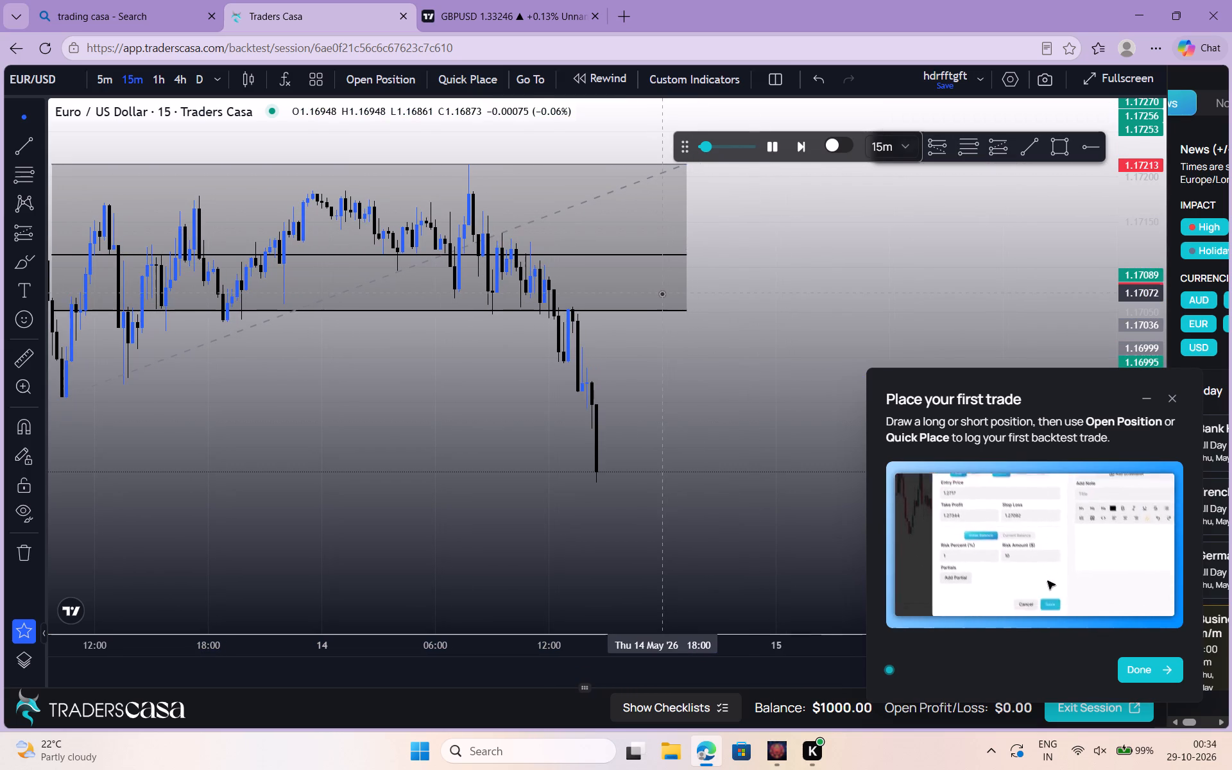
# Draw a second Fibonacci retracement from the 14 May 07:45 high at about 1.17216 down to about 1.16715, ending near 15 May 05:45.
pyautogui.doubleClick(697, 296)
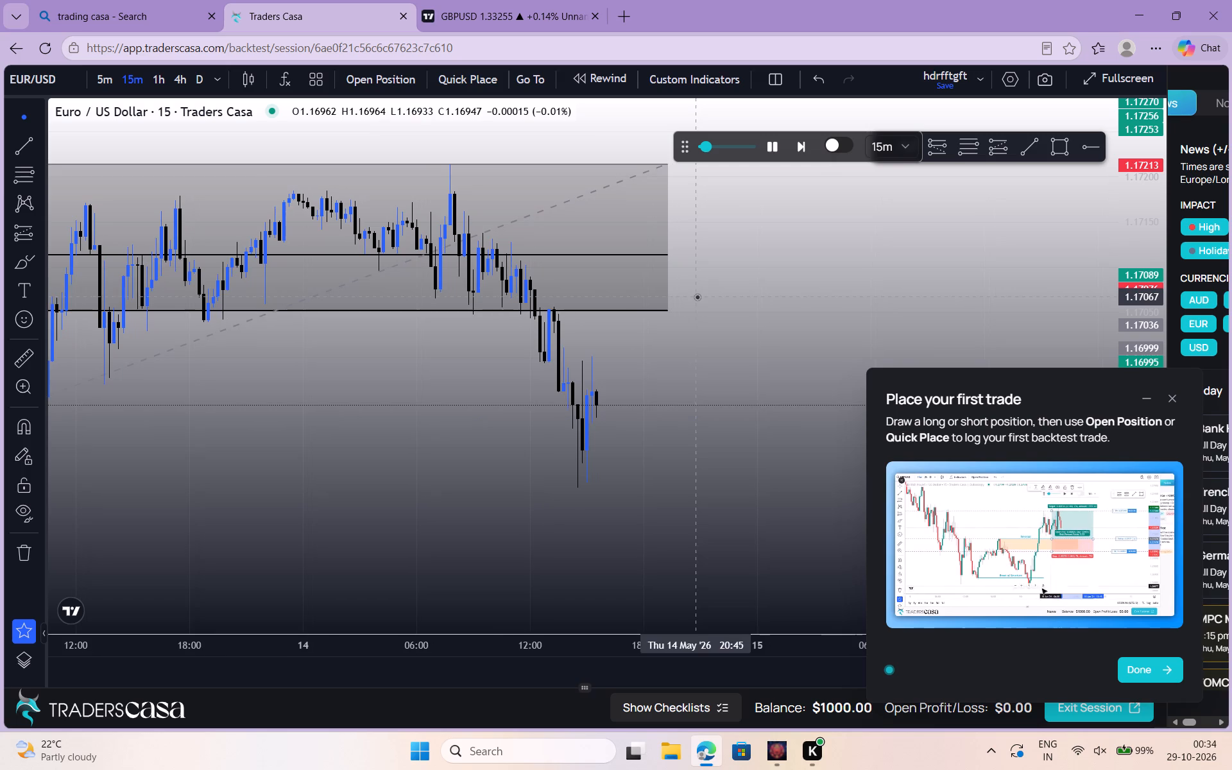
pyautogui.moveTo(766, 255); pyautogui.dragTo(649, 297)
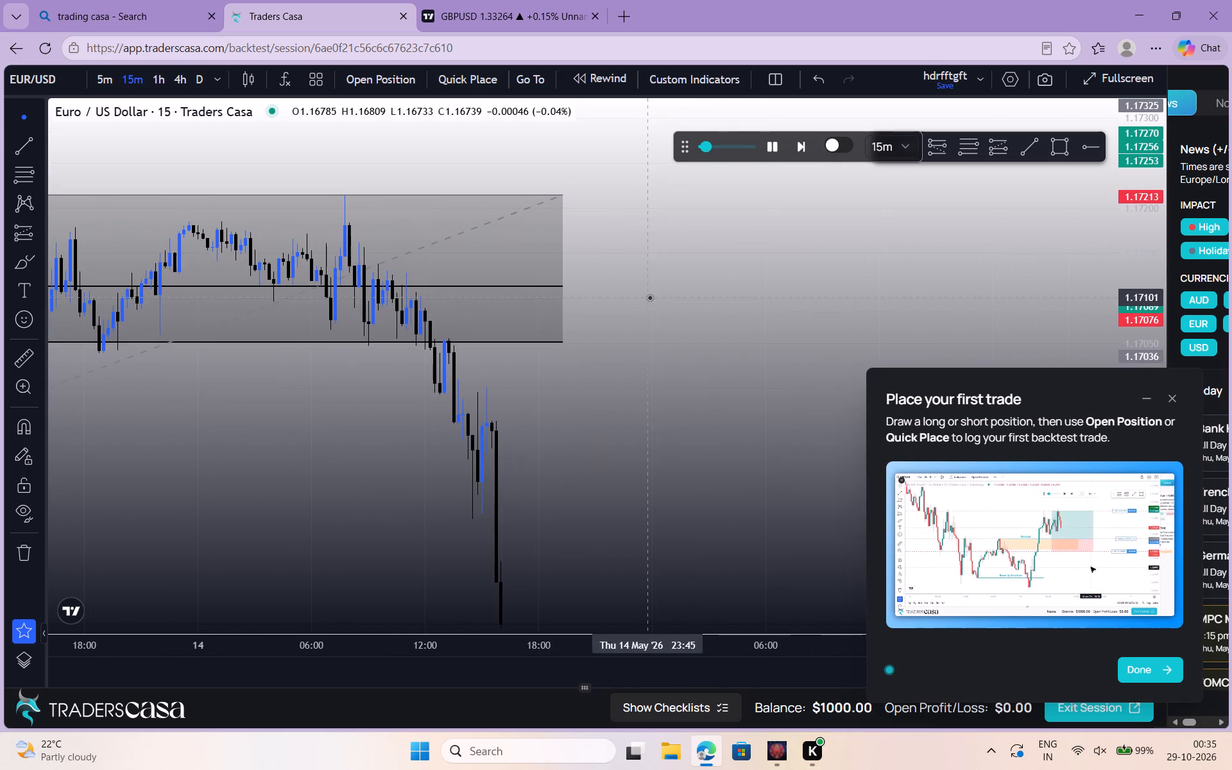
pyautogui.click(973, 148)
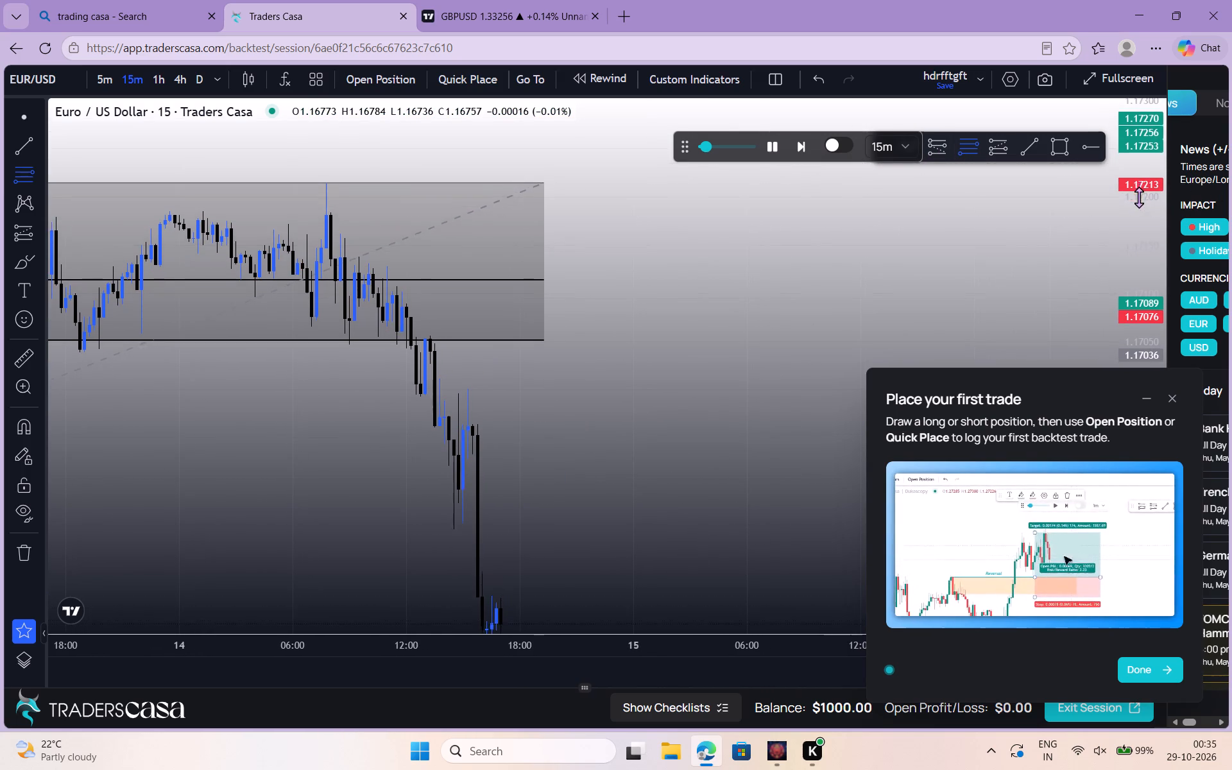
pyautogui.scroll(-3, 1139, 197)
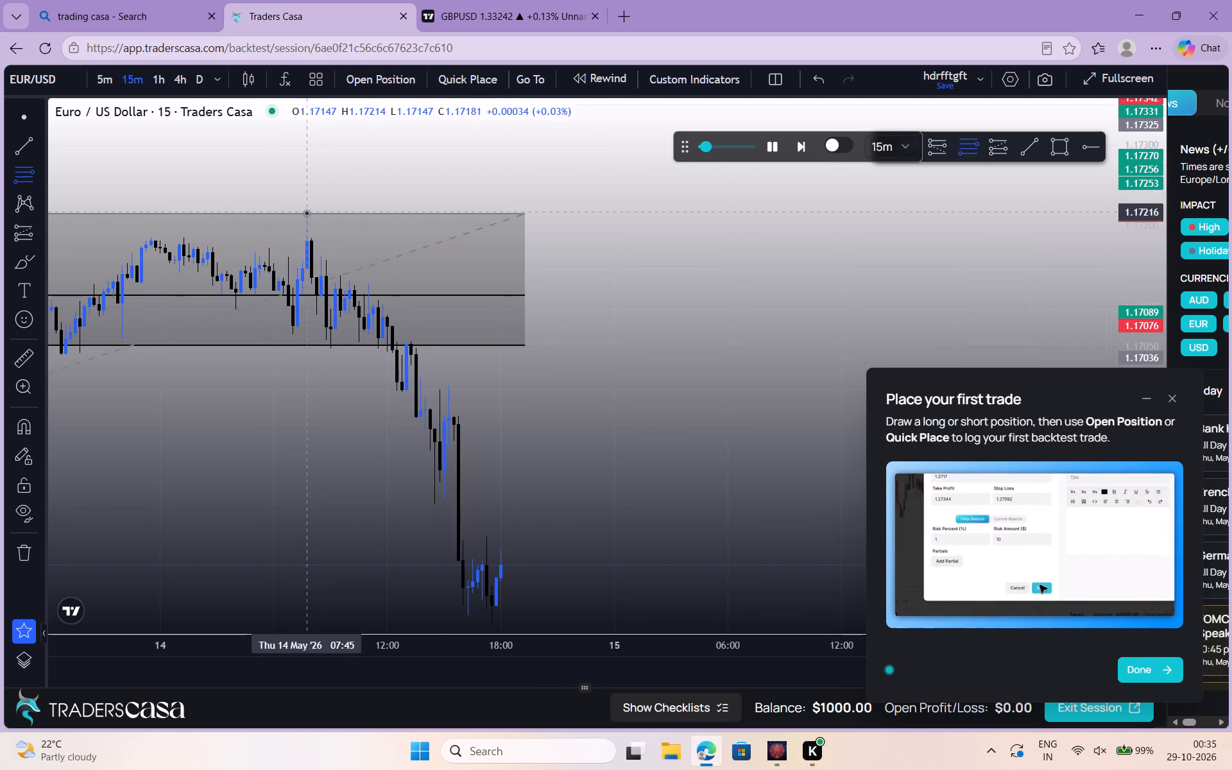
pyautogui.moveTo(306, 212); pyautogui.dragTo(704, 625)
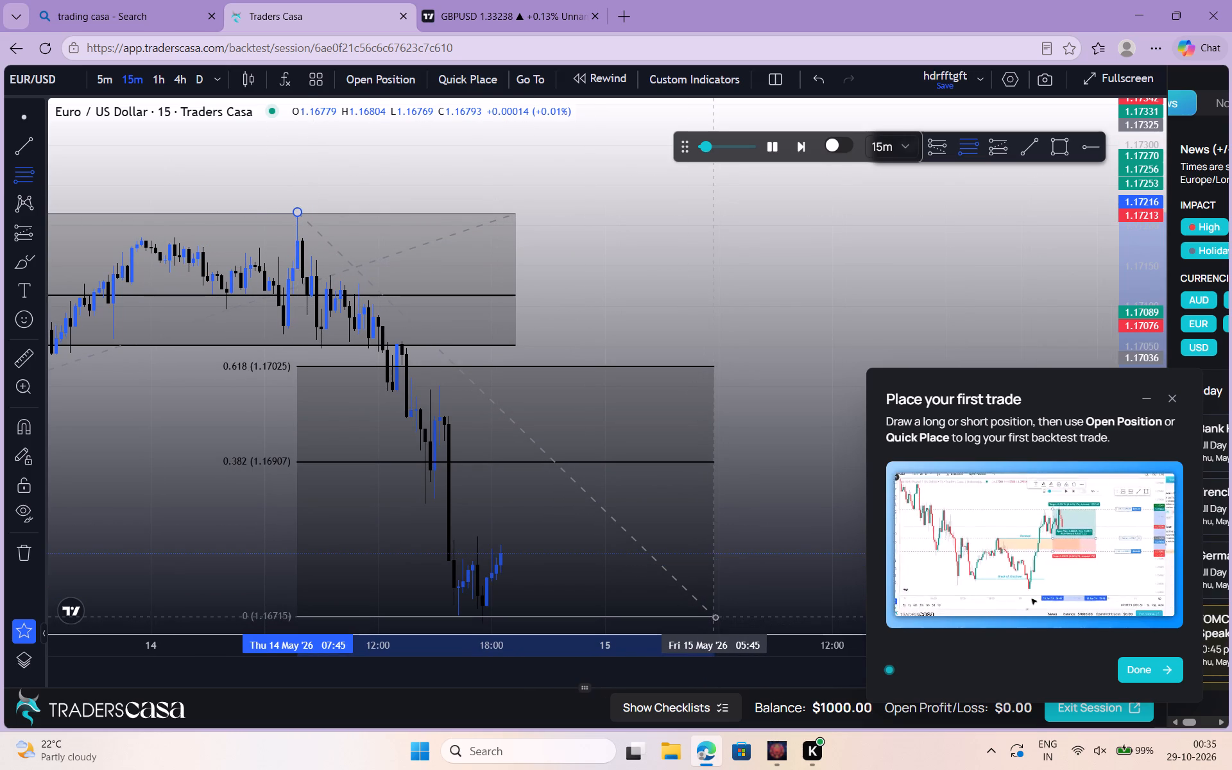
pyautogui.click(715, 617)
pyautogui.moveTo(756, 463); pyautogui.dragTo(728, 327)
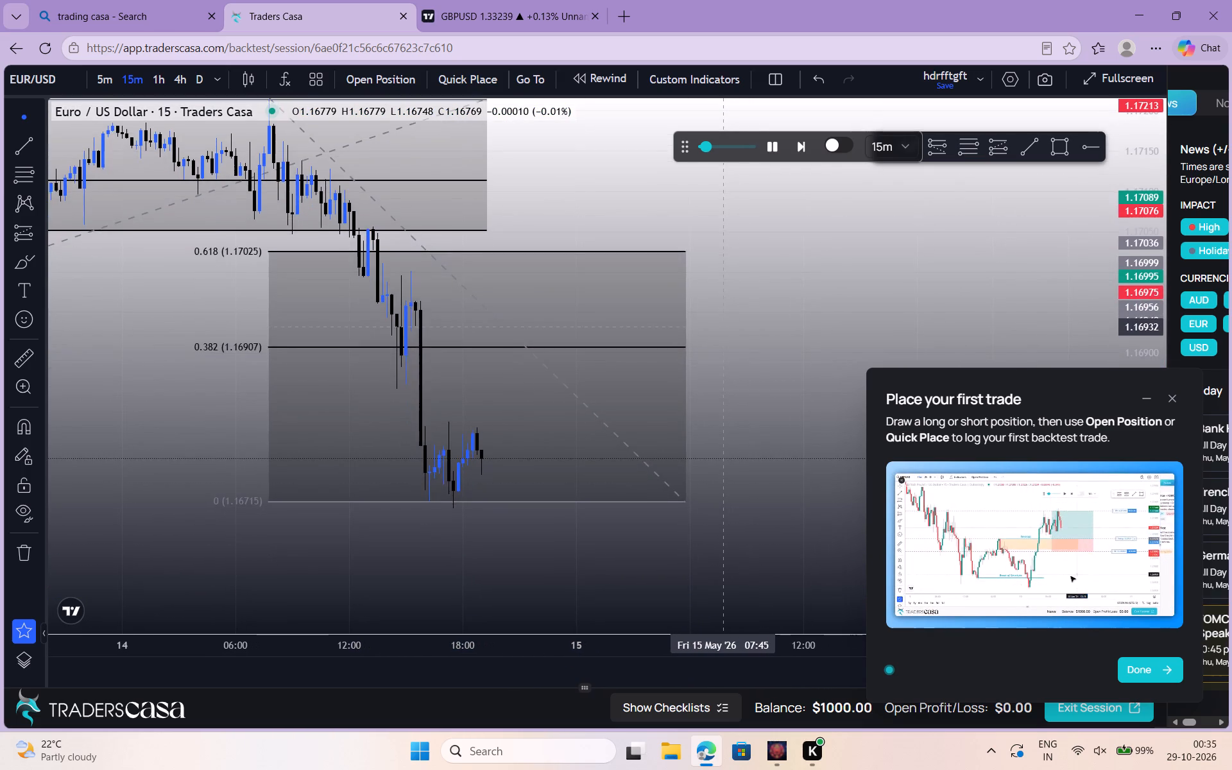
pyautogui.moveTo(728, 327); pyautogui.dragTo(742, 345)
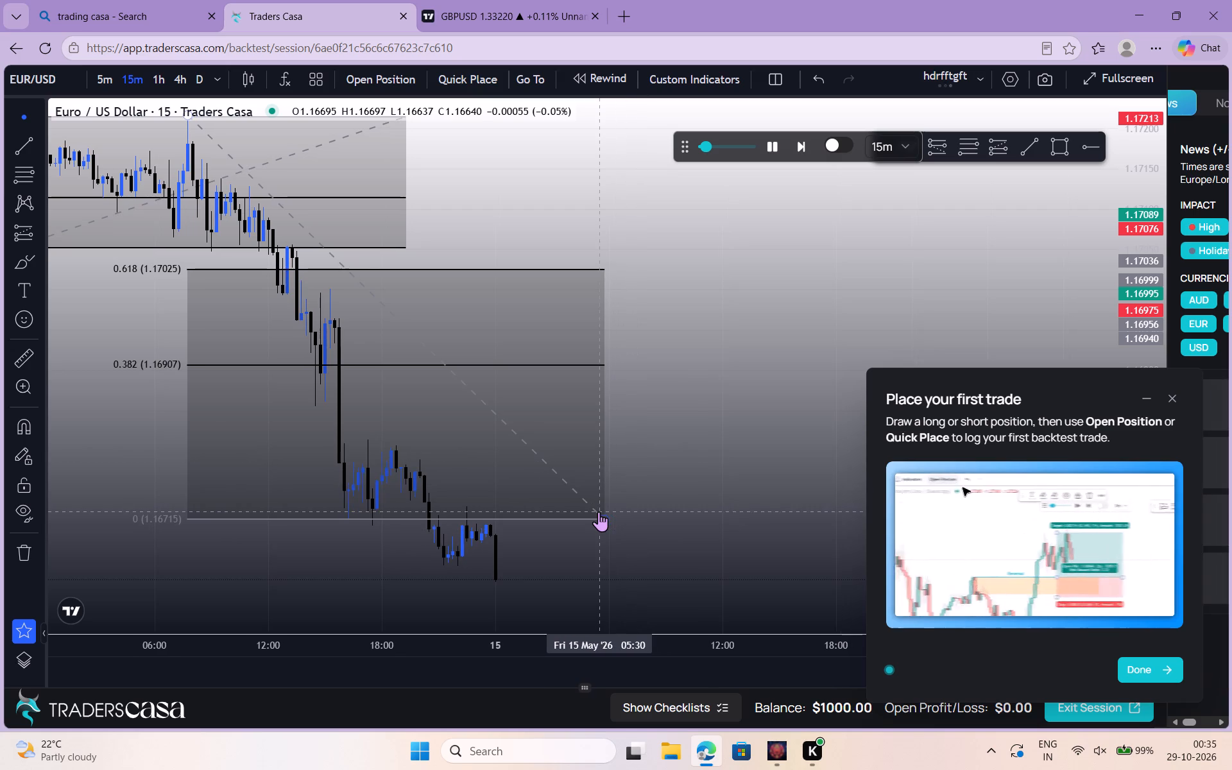
# Reposition the second Fibonacci retracement and stretch its lower end down to 1.16595, ending near 15 May 12:15.
pyautogui.moveTo(599, 511); pyautogui.dragTo(623, 527)
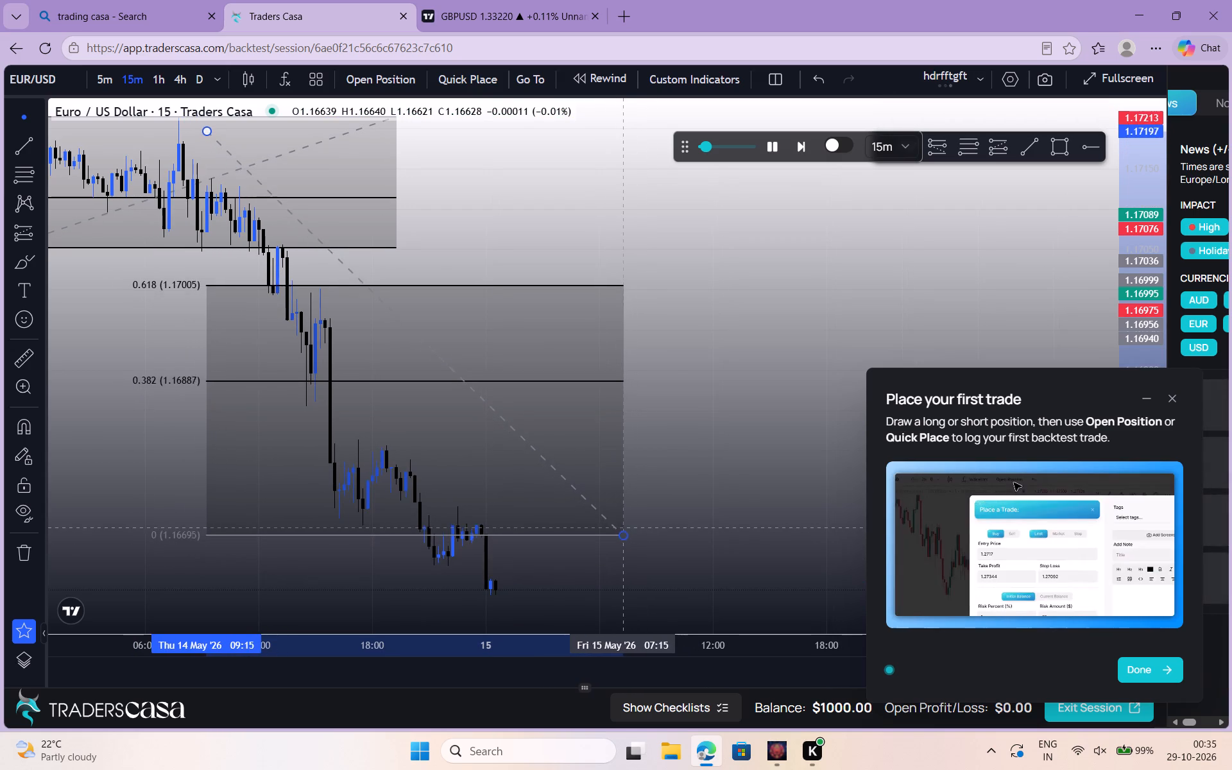
pyautogui.moveTo(623, 527); pyautogui.dragTo(620, 527)
pyautogui.moveTo(612, 535); pyautogui.dragTo(691, 603)
pyautogui.moveTo(691, 603); pyautogui.dragTo(684, 518)
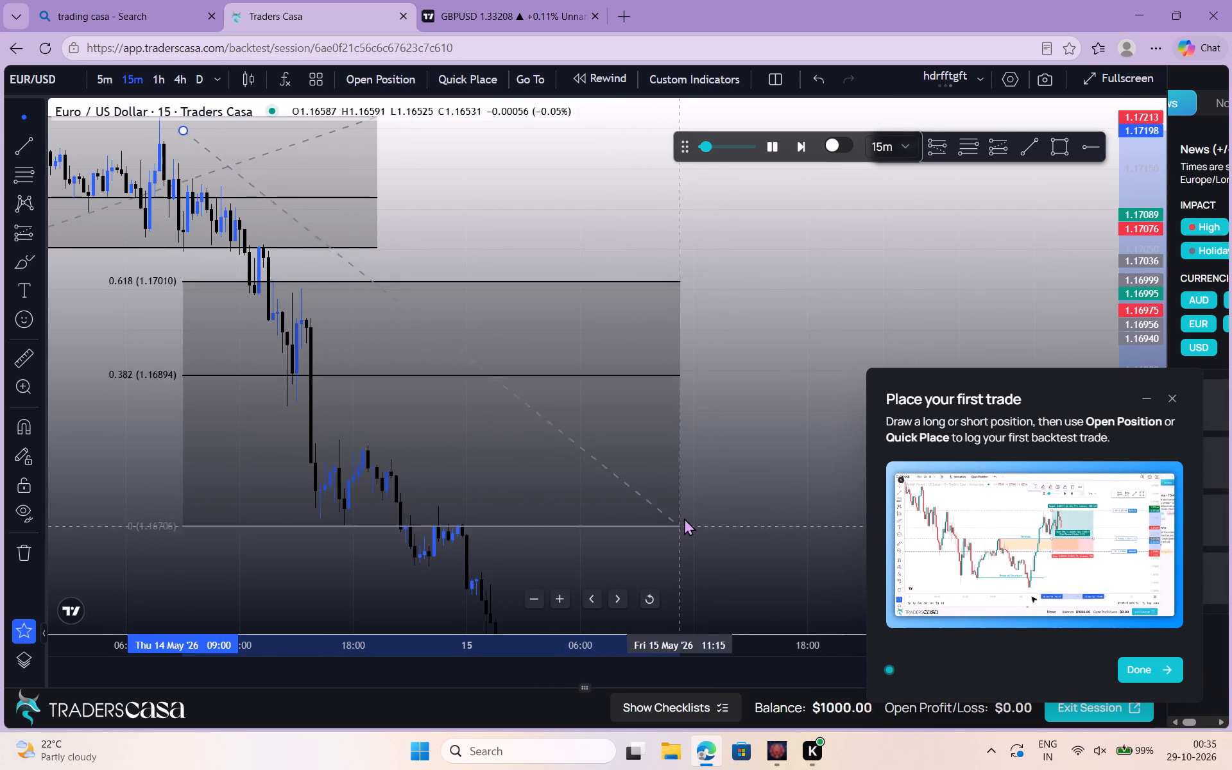
pyautogui.moveTo(684, 518); pyautogui.dragTo(695, 616)
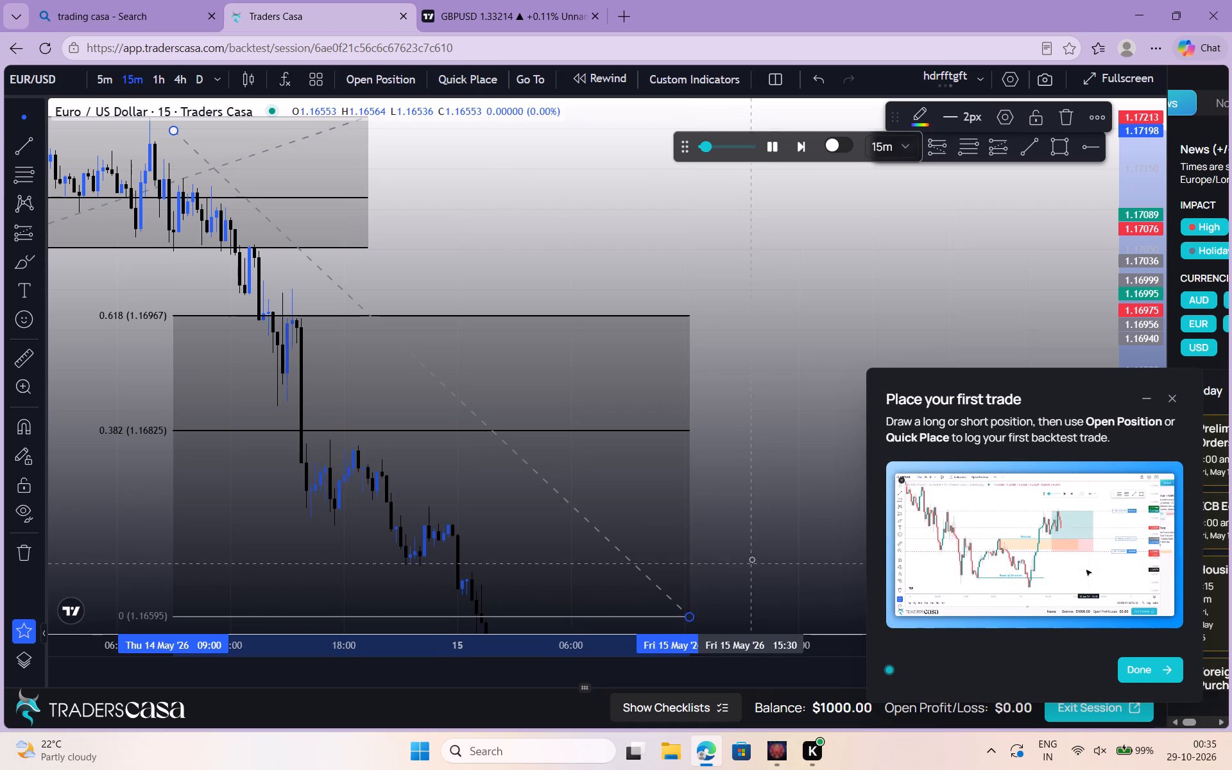
# Shift the second Fibonacci retracement with the falling price and extend its lower end to about 1.1633, near 15 May 21:00.
pyautogui.moveTo(753, 557); pyautogui.dragTo(727, 428)
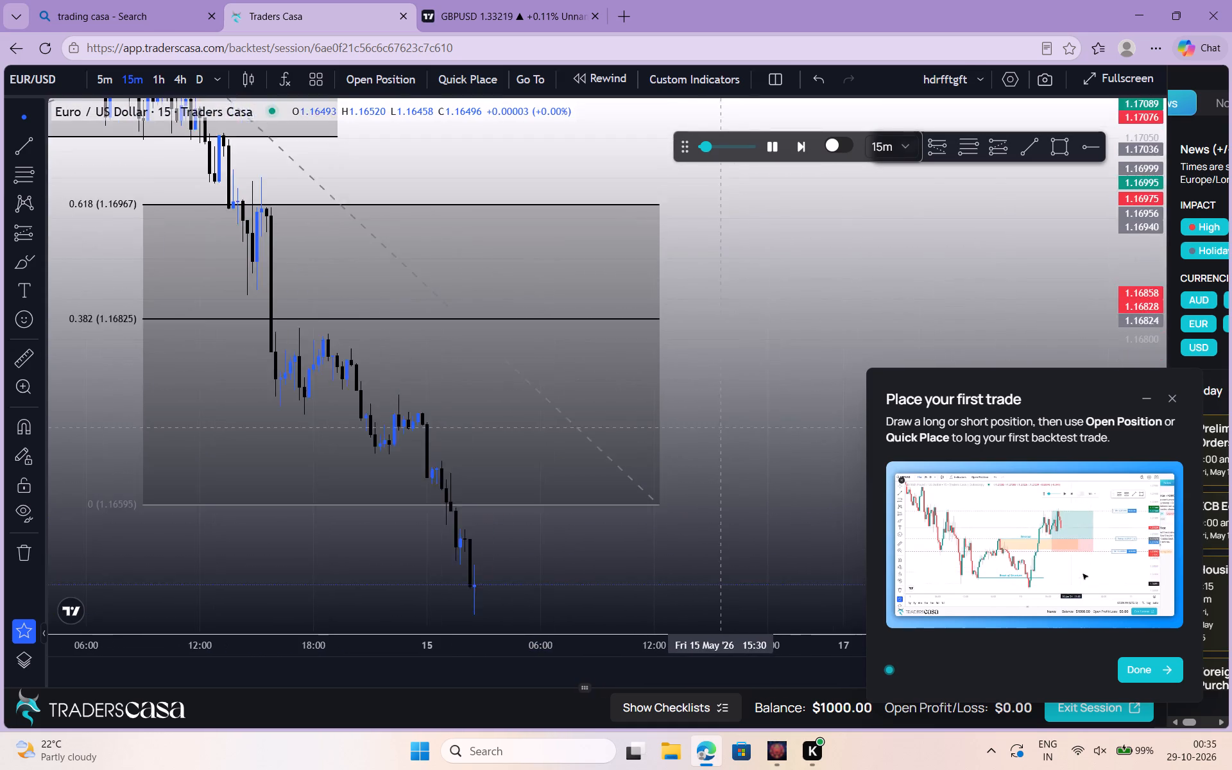
pyautogui.moveTo(727, 428); pyautogui.dragTo(736, 375)
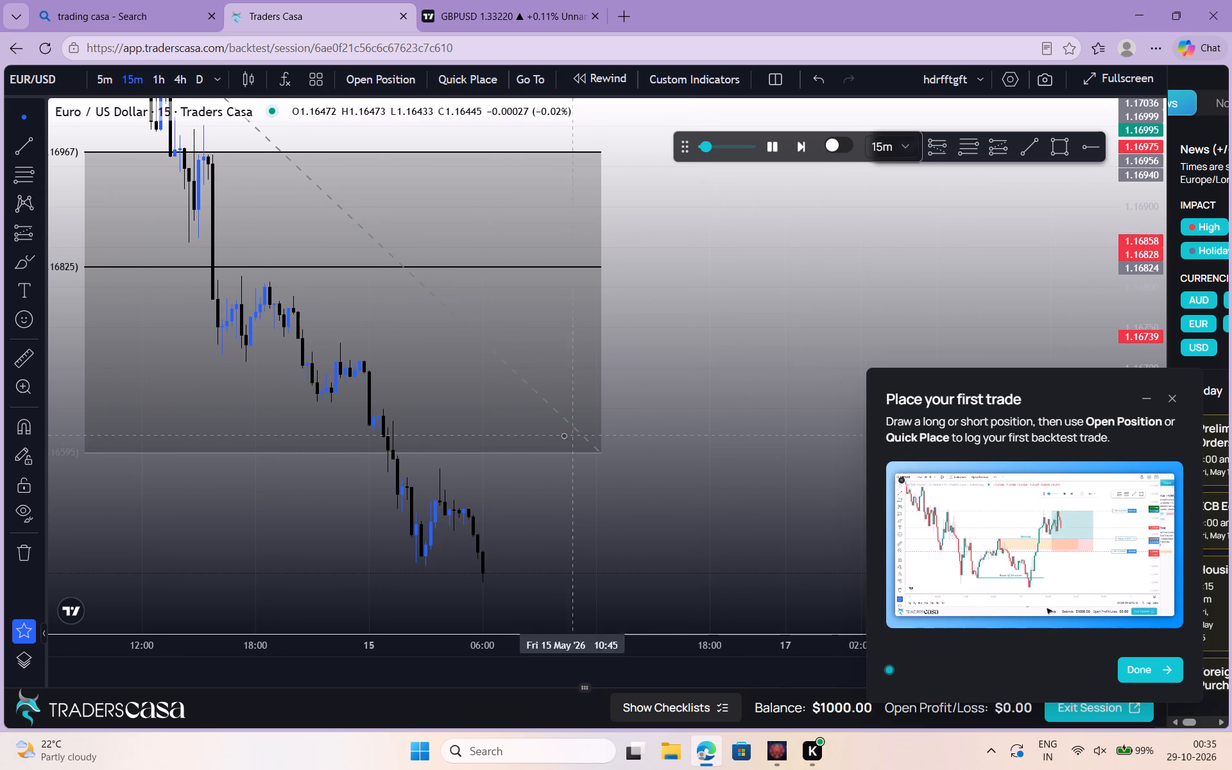
pyautogui.moveTo(591, 449); pyautogui.dragTo(621, 505)
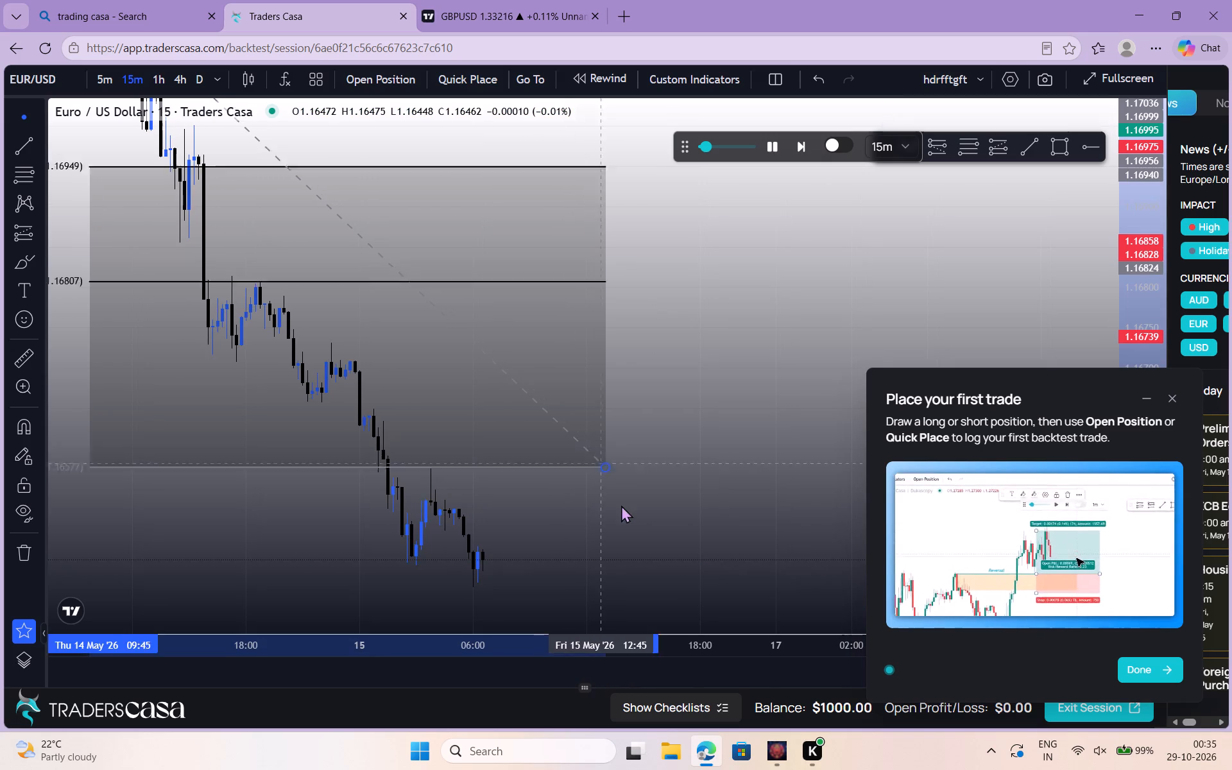
pyautogui.moveTo(621, 505); pyautogui.dragTo(592, 418)
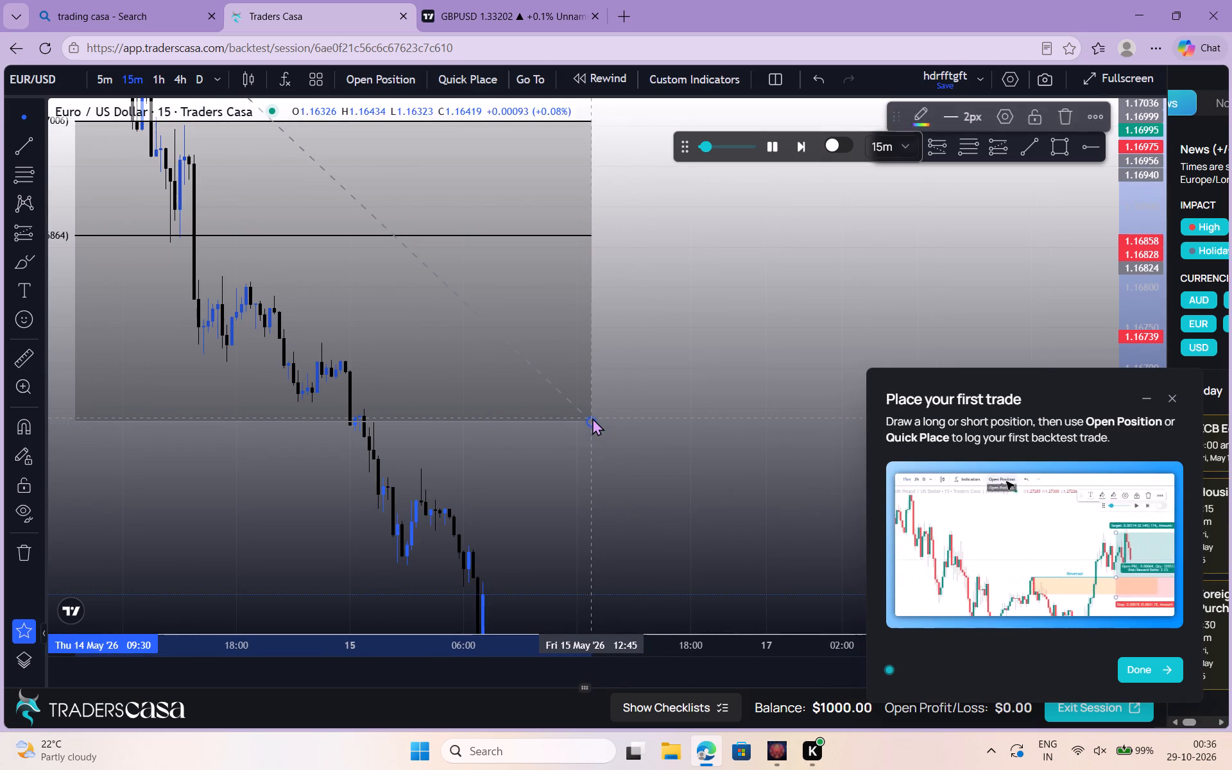
pyautogui.moveTo(586, 418); pyautogui.dragTo(694, 603)
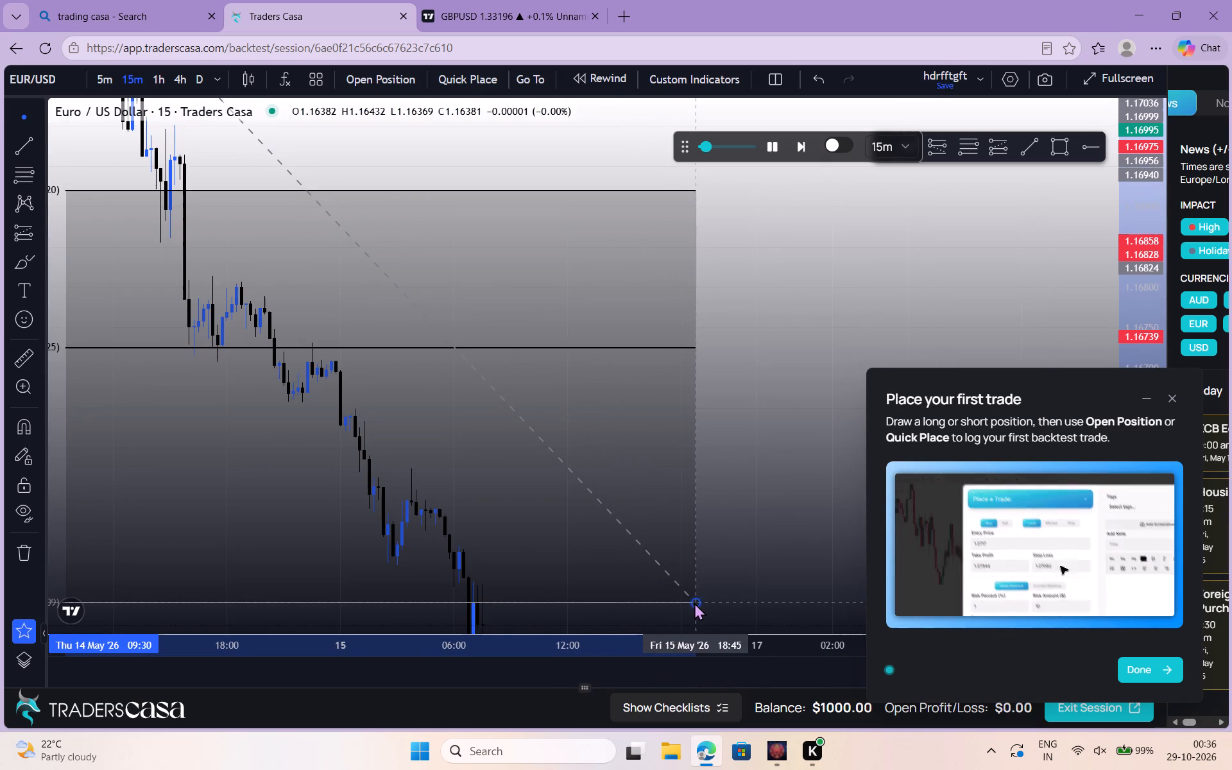
pyautogui.moveTo(717, 582); pyautogui.dragTo(728, 524)
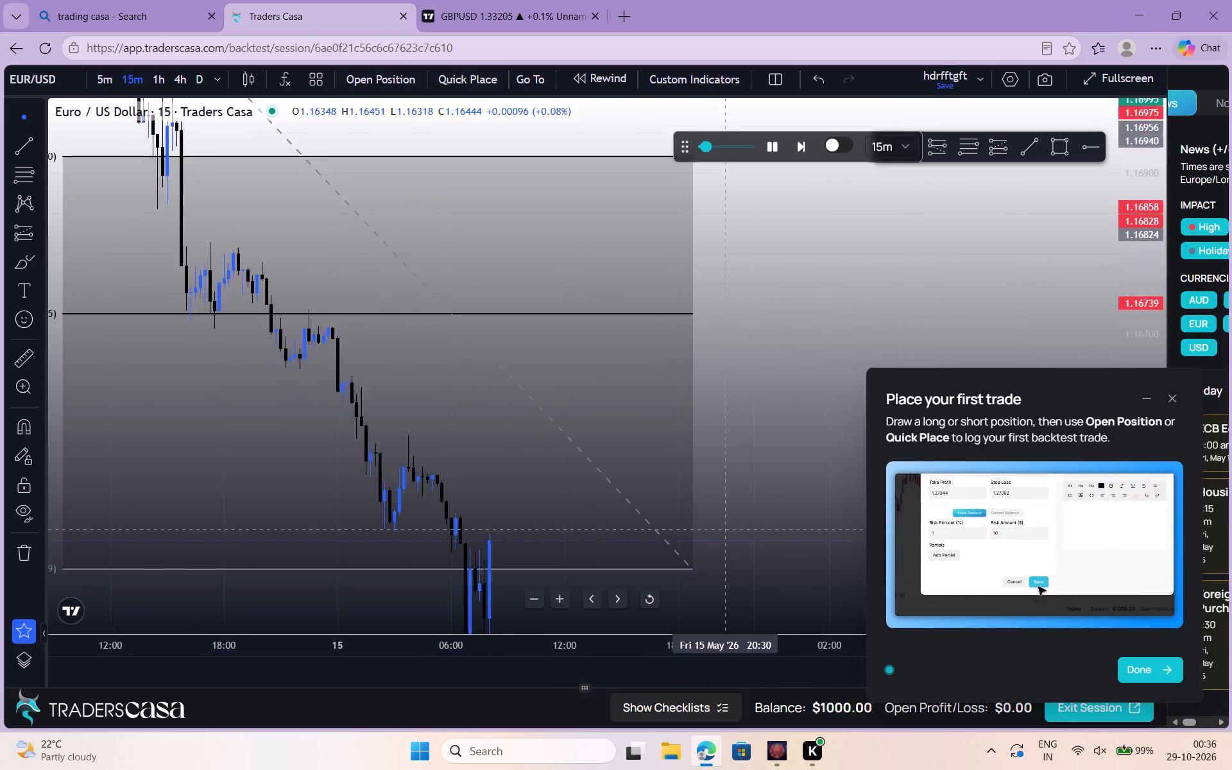
pyautogui.moveTo(728, 524); pyautogui.dragTo(733, 475)
pyautogui.moveTo(685, 515); pyautogui.dragTo(726, 577)
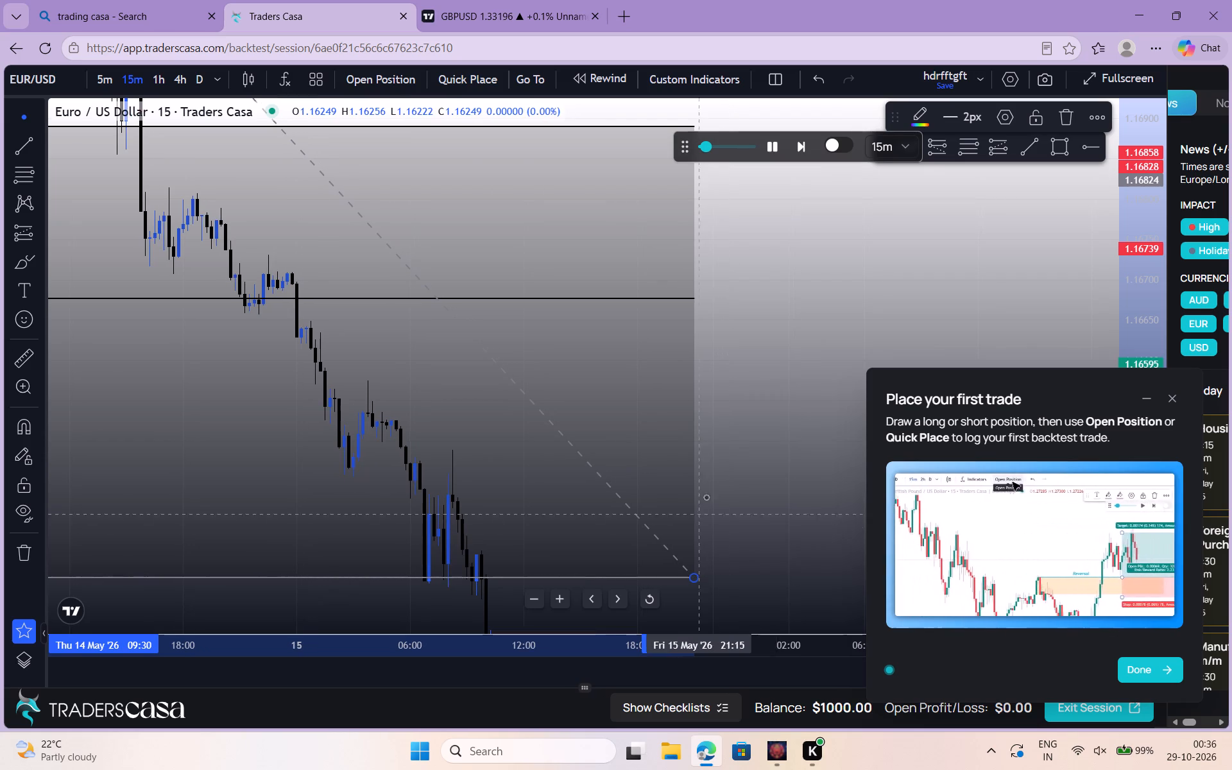
# Place a long position with its entry at the 15 May 10:15 swing low, about 1.1617.
pyautogui.moveTo(729, 479); pyautogui.dragTo(758, 303)
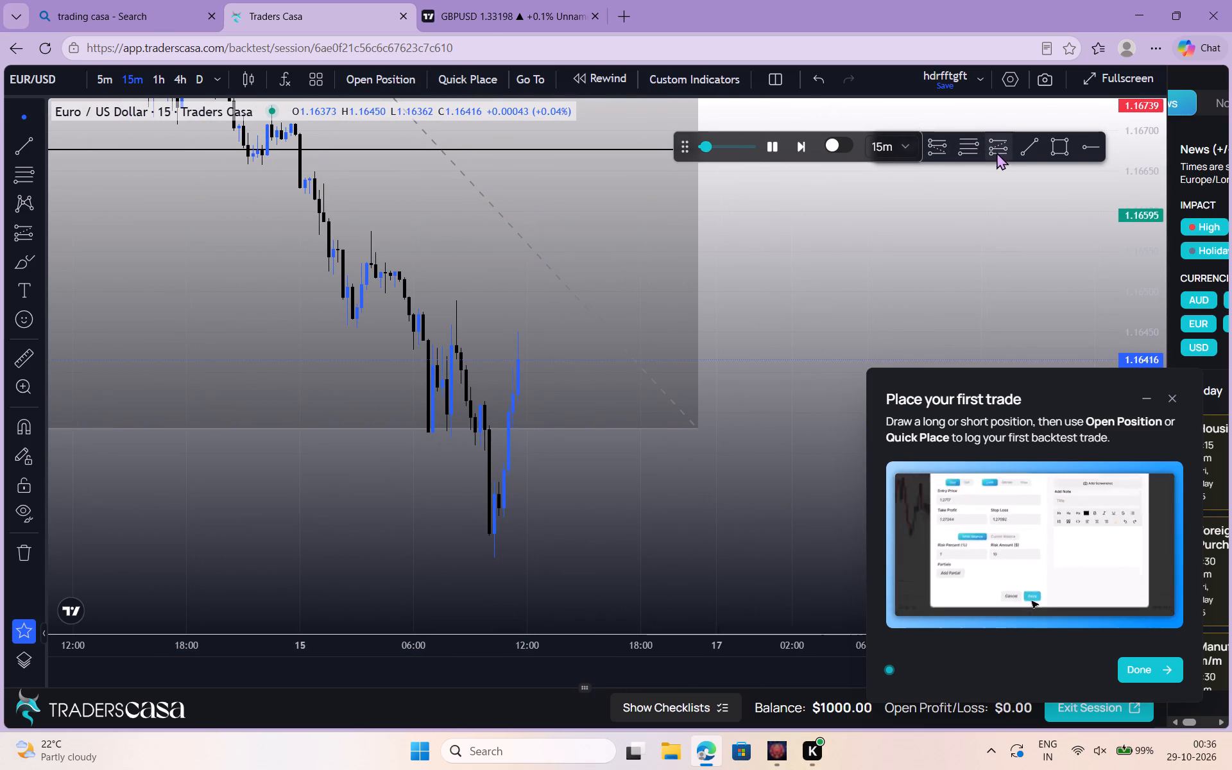
pyautogui.click(940, 137)
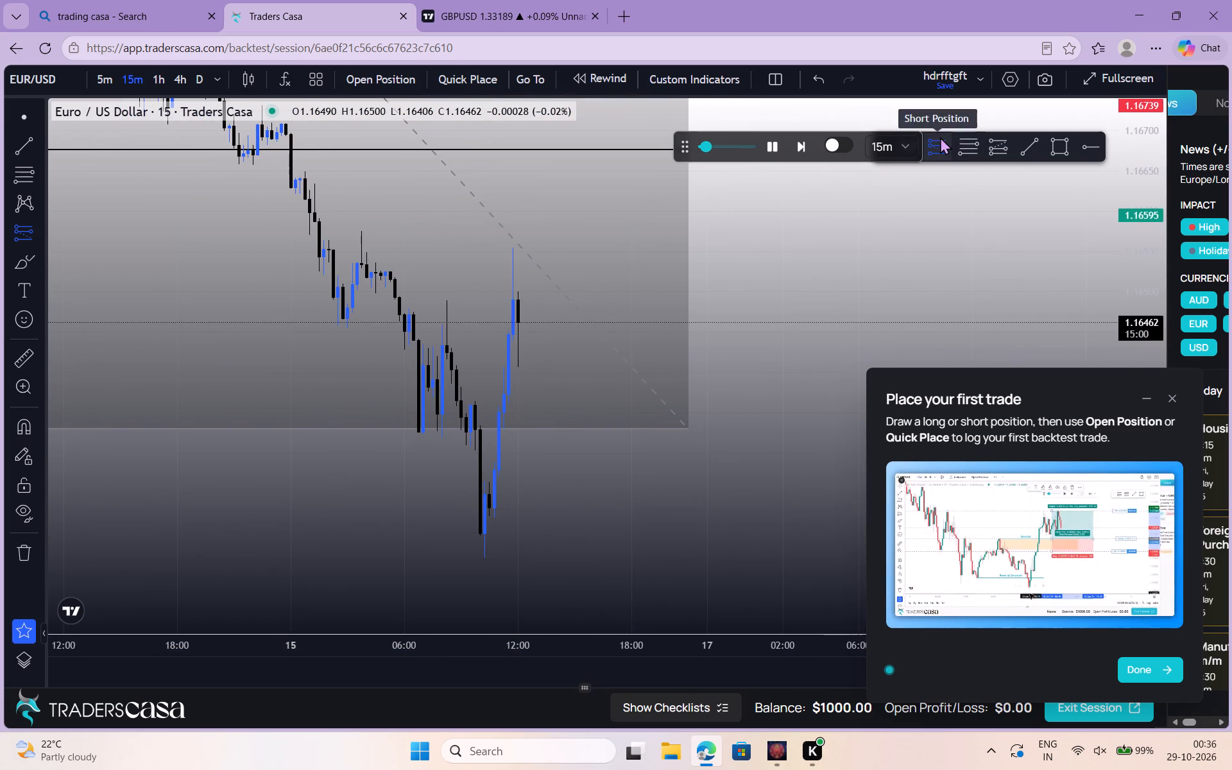
pyautogui.click(1002, 146)
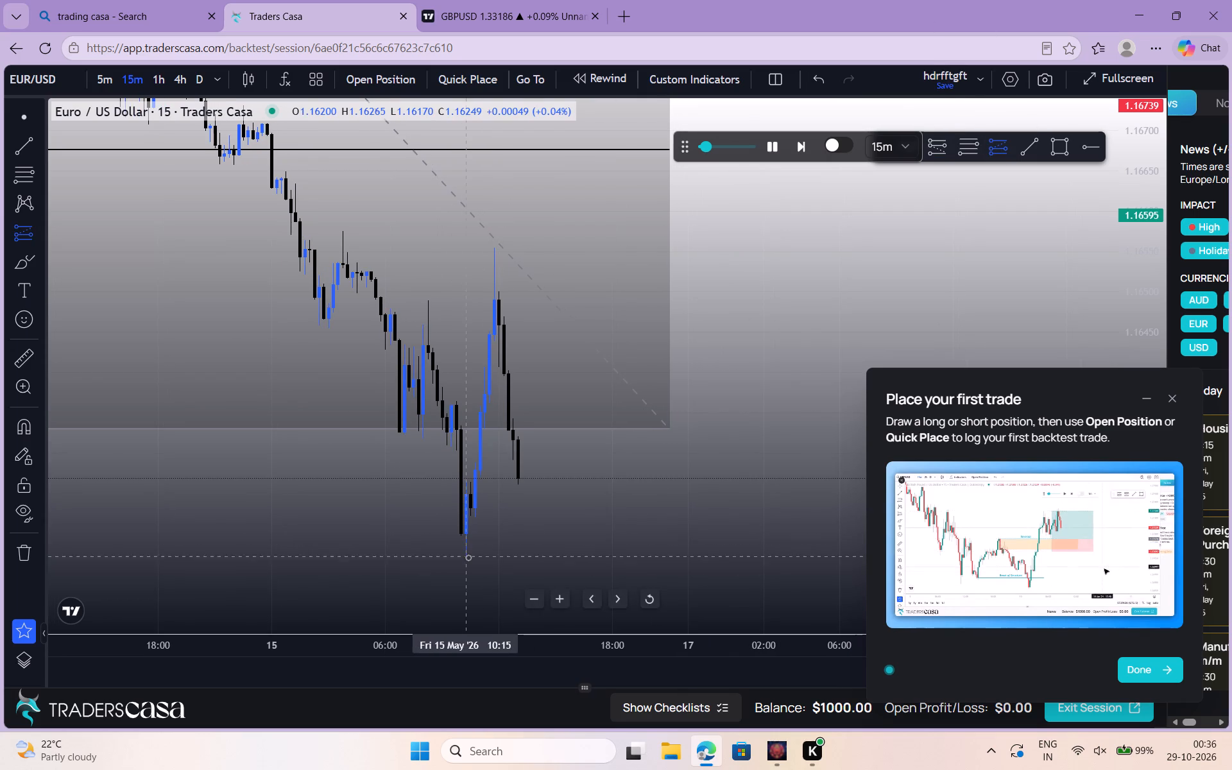
pyautogui.moveTo(468, 557); pyautogui.dragTo(484, 418)
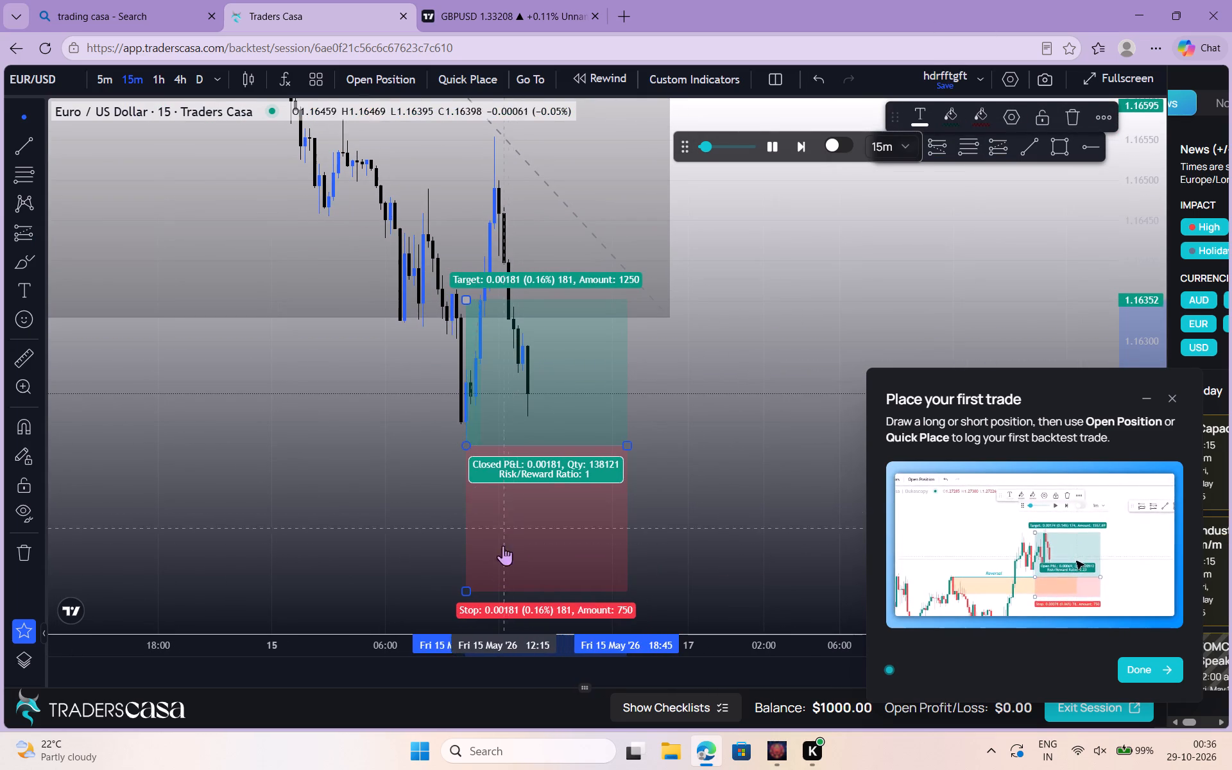
# Adjust the long position's stop to 0.00144 below entry and raise its target to about 1.16602, for a 2.99 risk/reward ratio.
pyautogui.moveTo(466, 588); pyautogui.dragTo(454, 561)
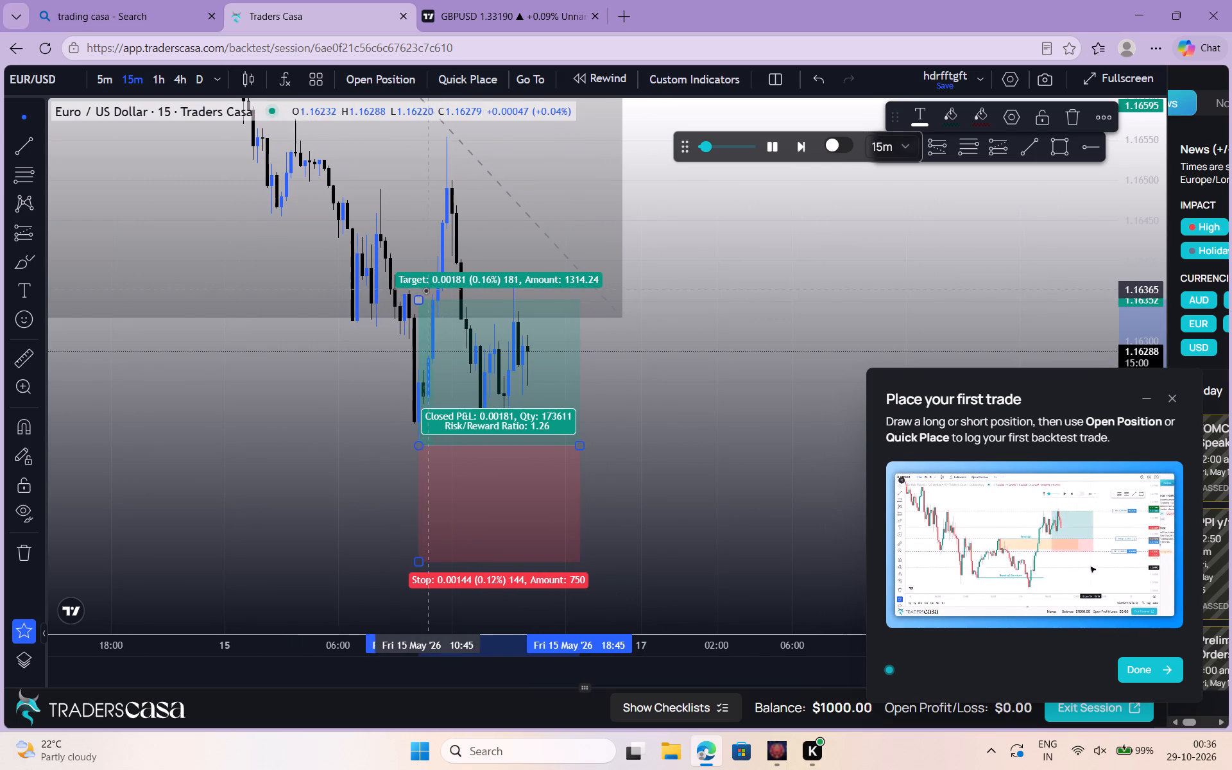
pyautogui.moveTo(411, 304); pyautogui.dragTo(407, 247)
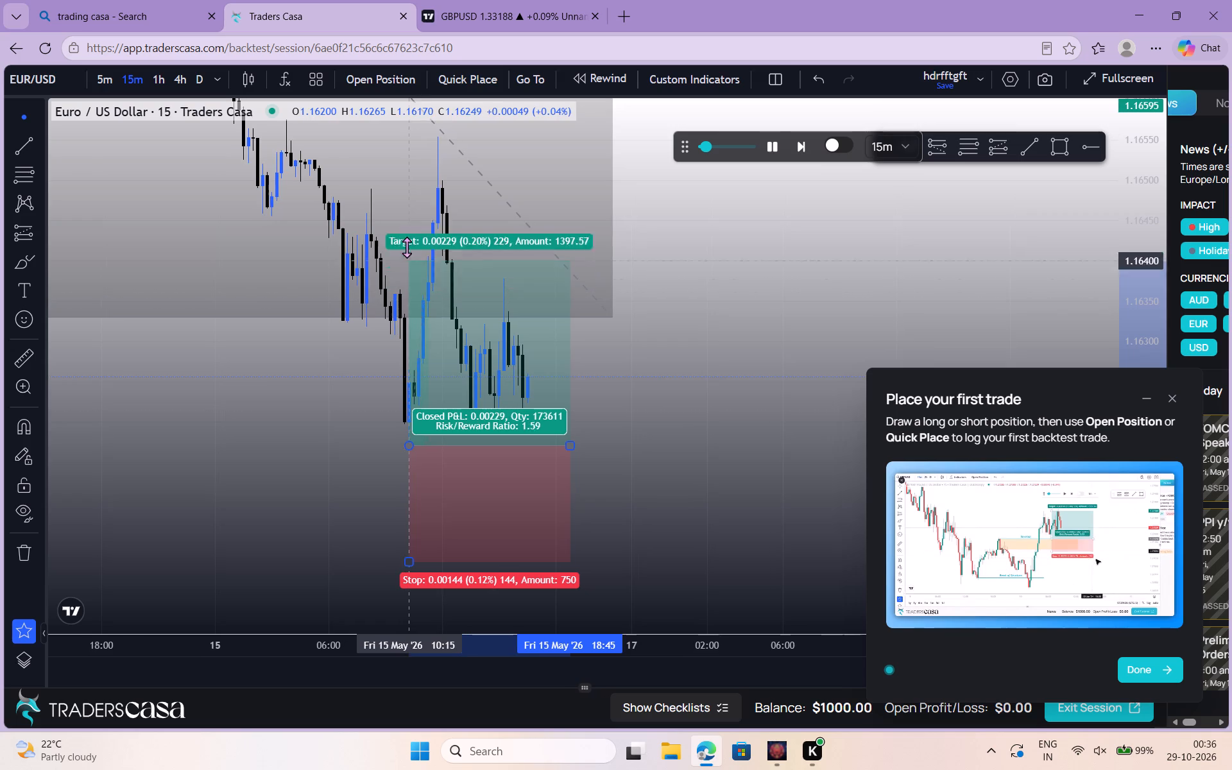
pyautogui.moveTo(407, 247); pyautogui.dragTo(403, 71)
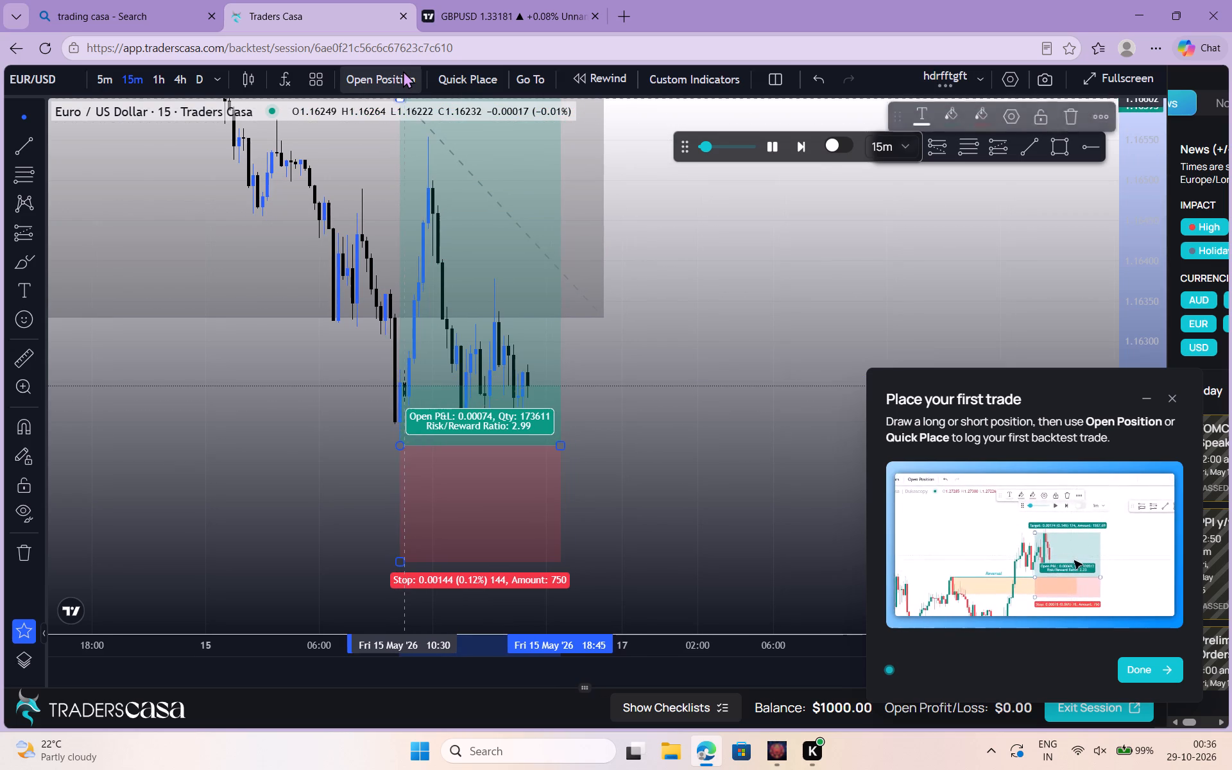
pyautogui.click(618, 249)
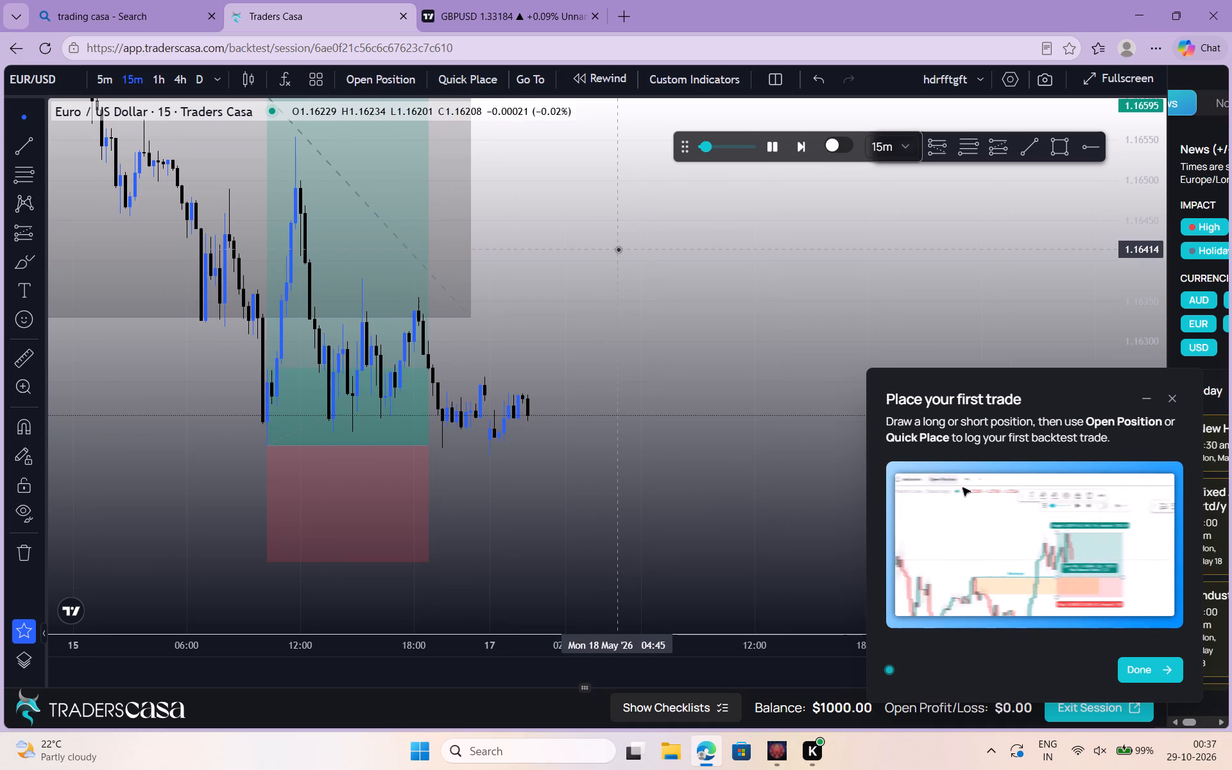
# Extend the long position forward in time so it ends near 18 May 04:45.
pyautogui.click(565, 216)
pyautogui.moveTo(565, 216); pyautogui.dragTo(546, 218)
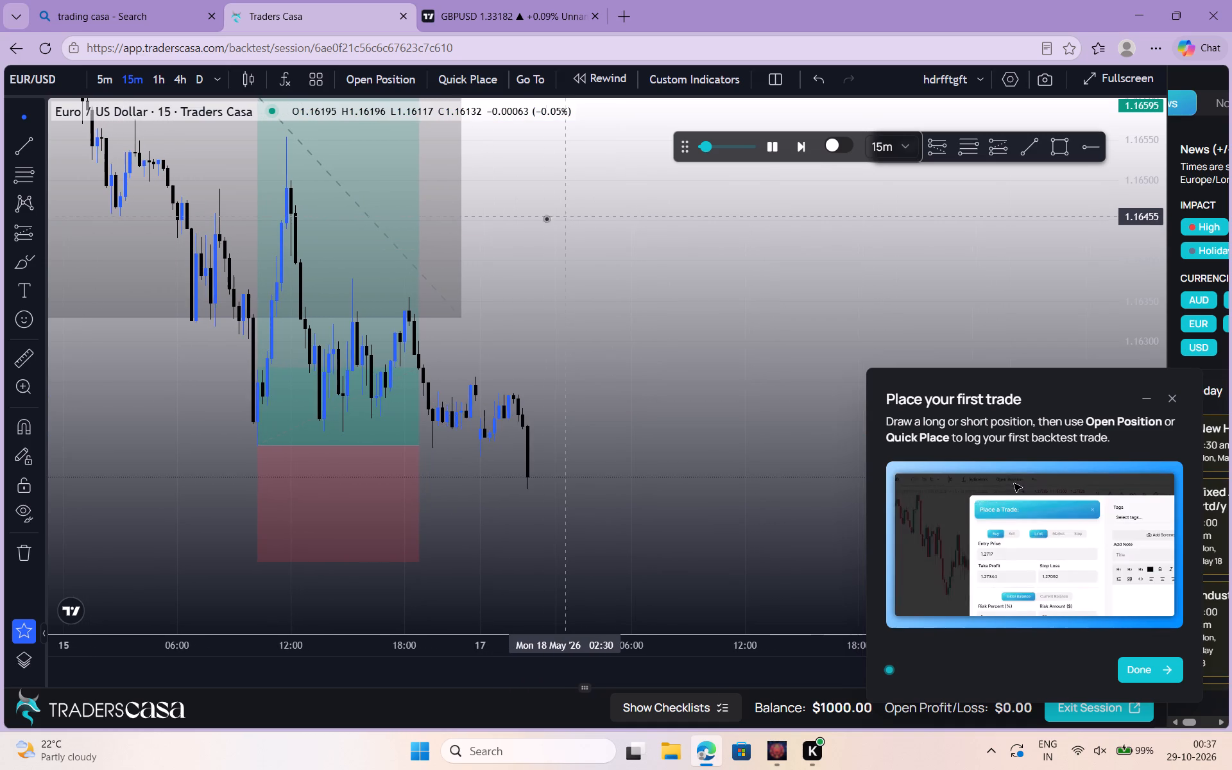
pyautogui.moveTo(546, 218); pyautogui.dragTo(459, 230)
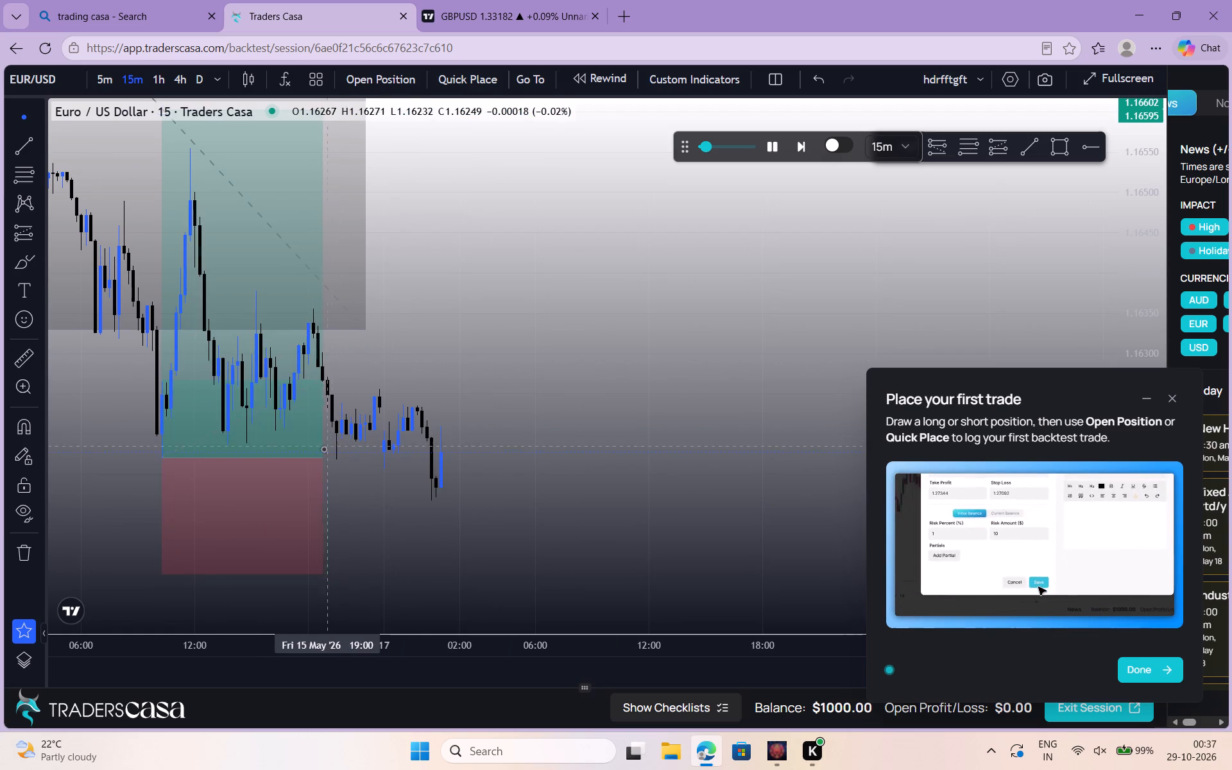
pyautogui.click(316, 452)
pyautogui.moveTo(316, 454); pyautogui.dragTo(472, 429)
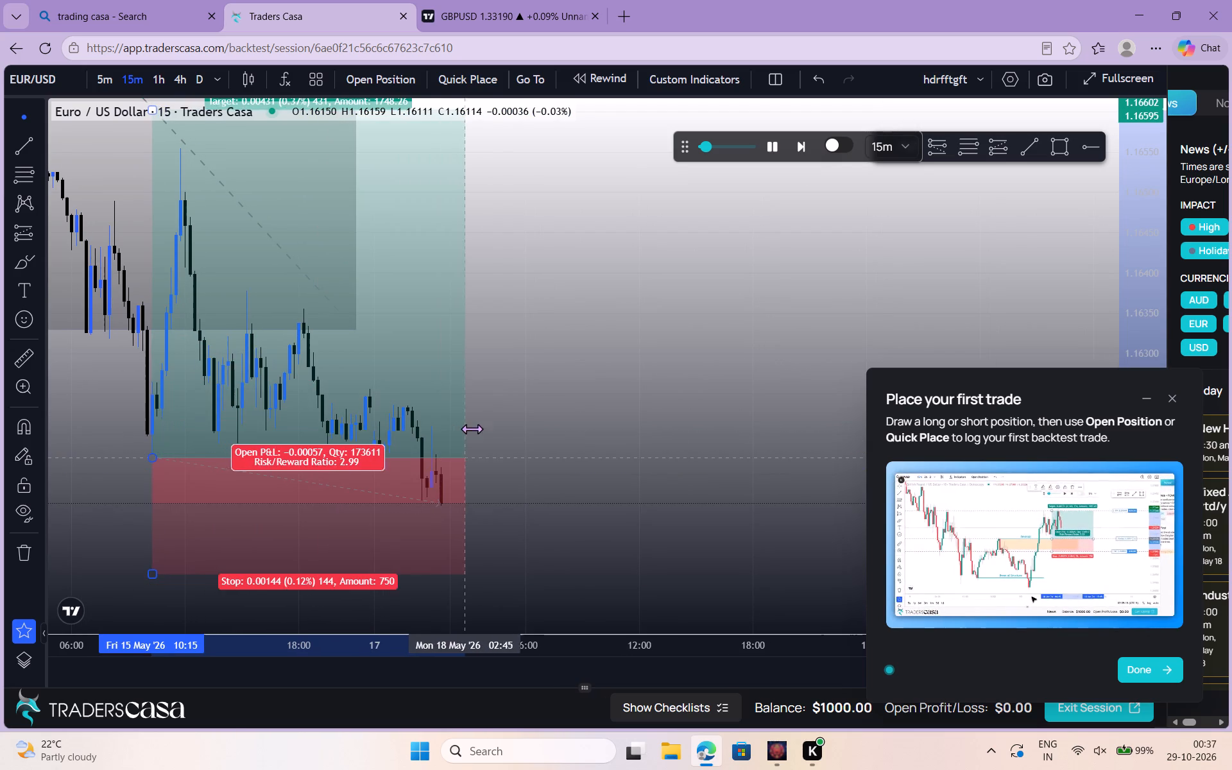
pyautogui.moveTo(472, 429); pyautogui.dragTo(501, 422)
pyautogui.click(599, 454)
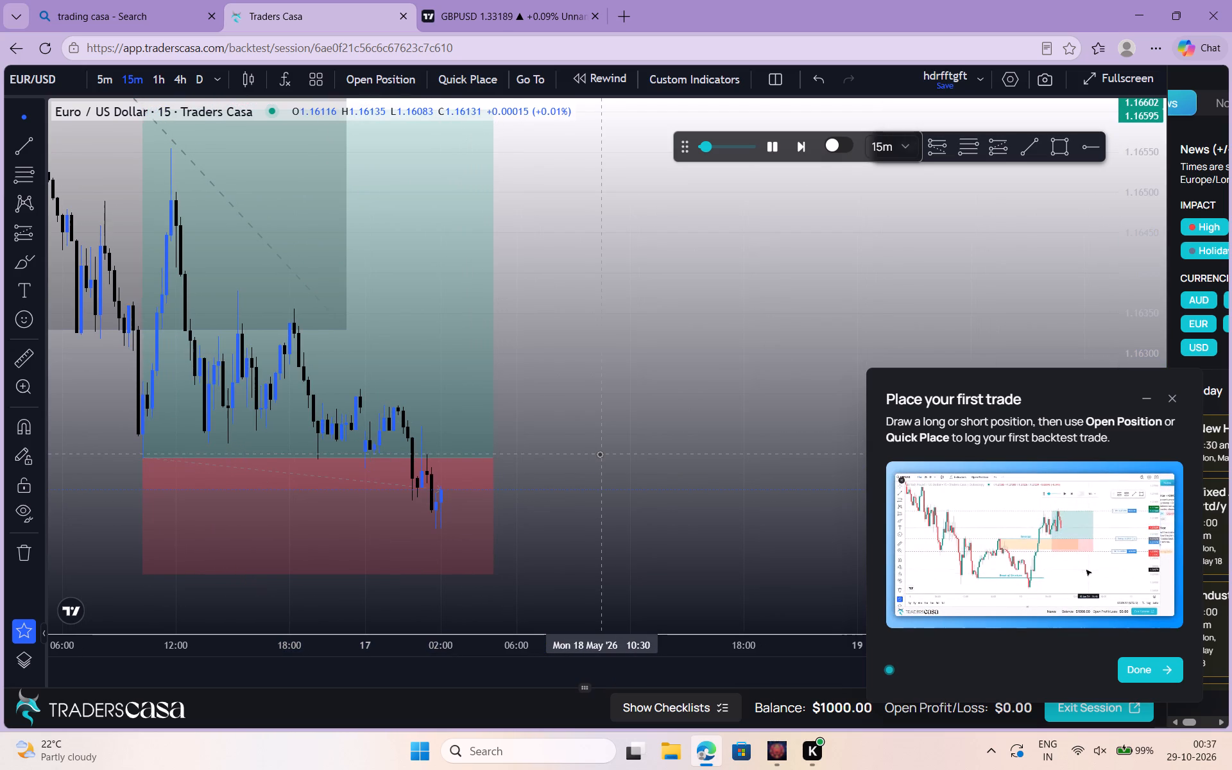
# Follow the replayed 18 May price action in relation to the long position's entry, stop and target.
pyautogui.doubleClick(581, 465)
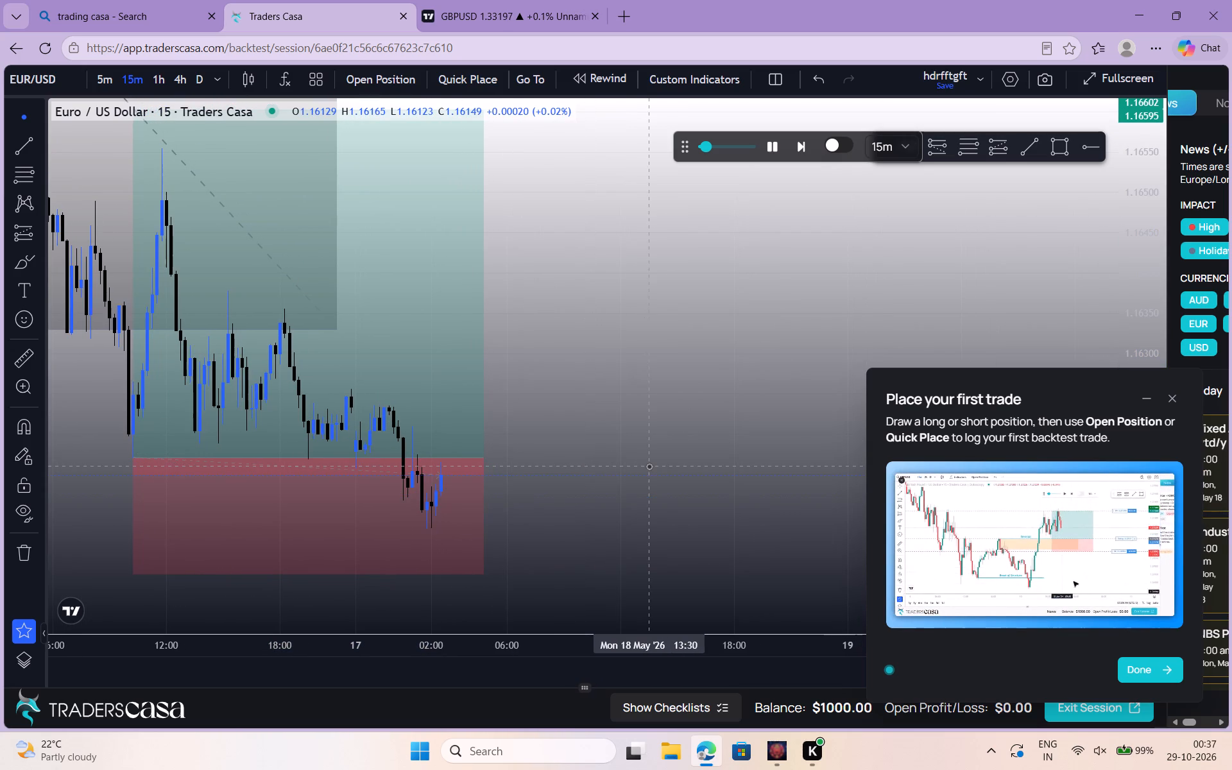
pyautogui.click(616, 468)
pyautogui.moveTo(616, 468); pyautogui.dragTo(683, 468)
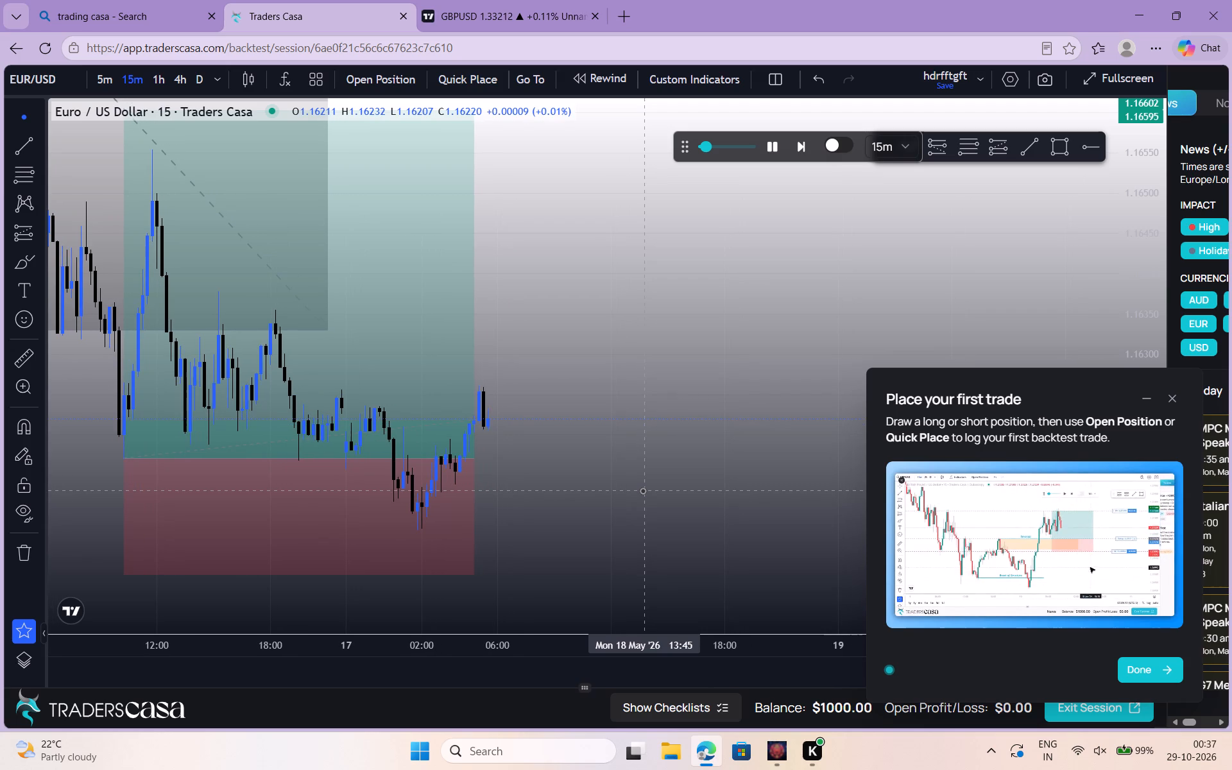
pyautogui.click(642, 490)
pyautogui.moveTo(642, 490); pyautogui.dragTo(706, 506)
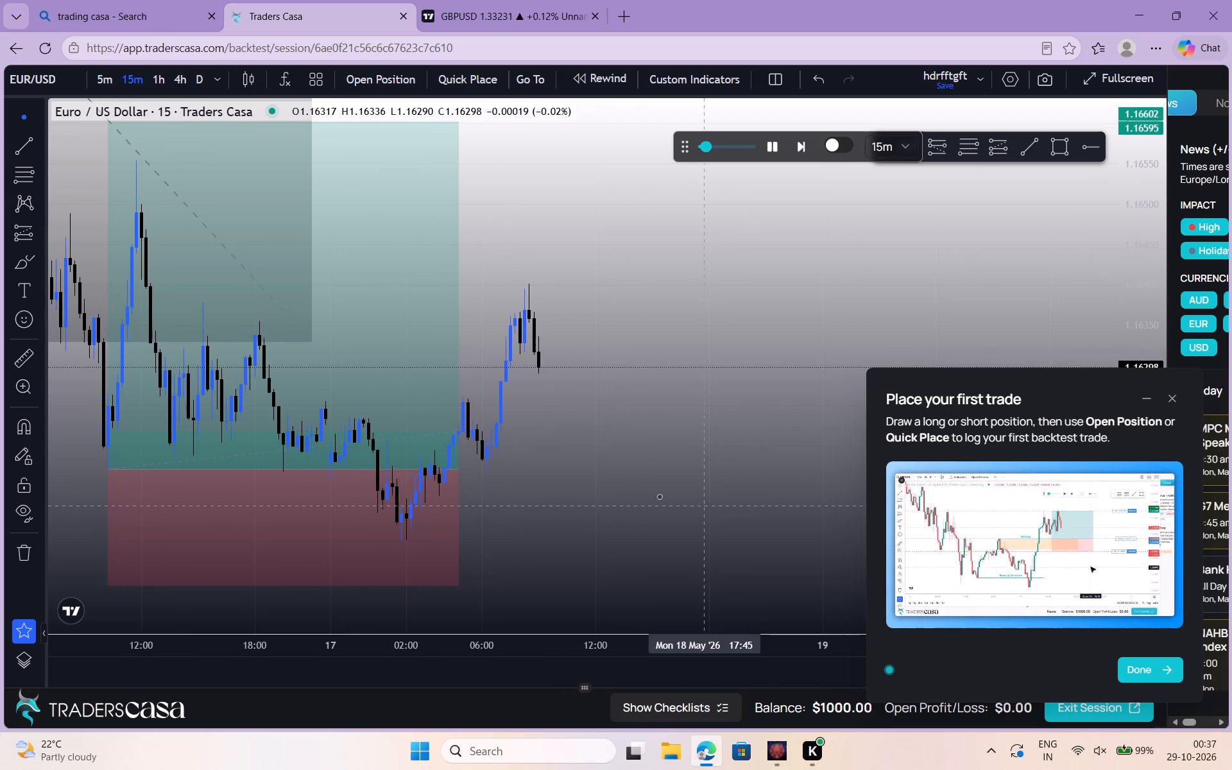
pyautogui.moveTo(610, 486); pyautogui.dragTo(696, 542)
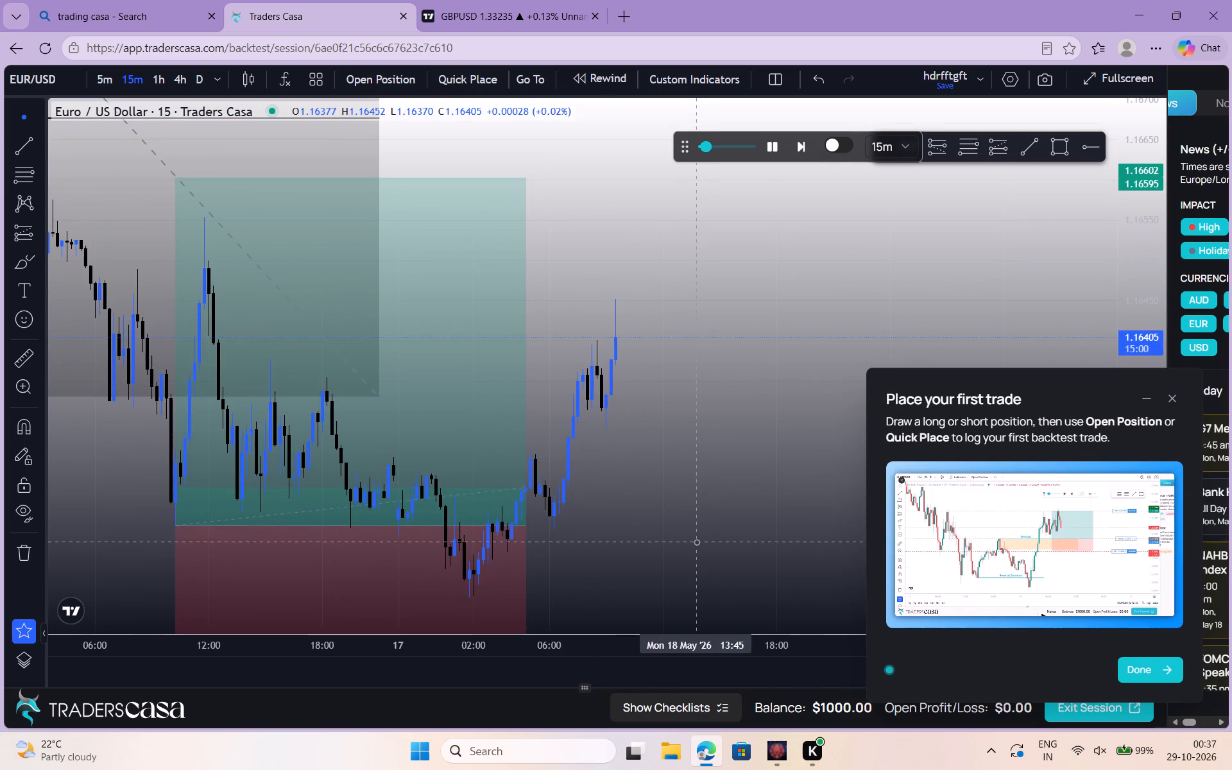
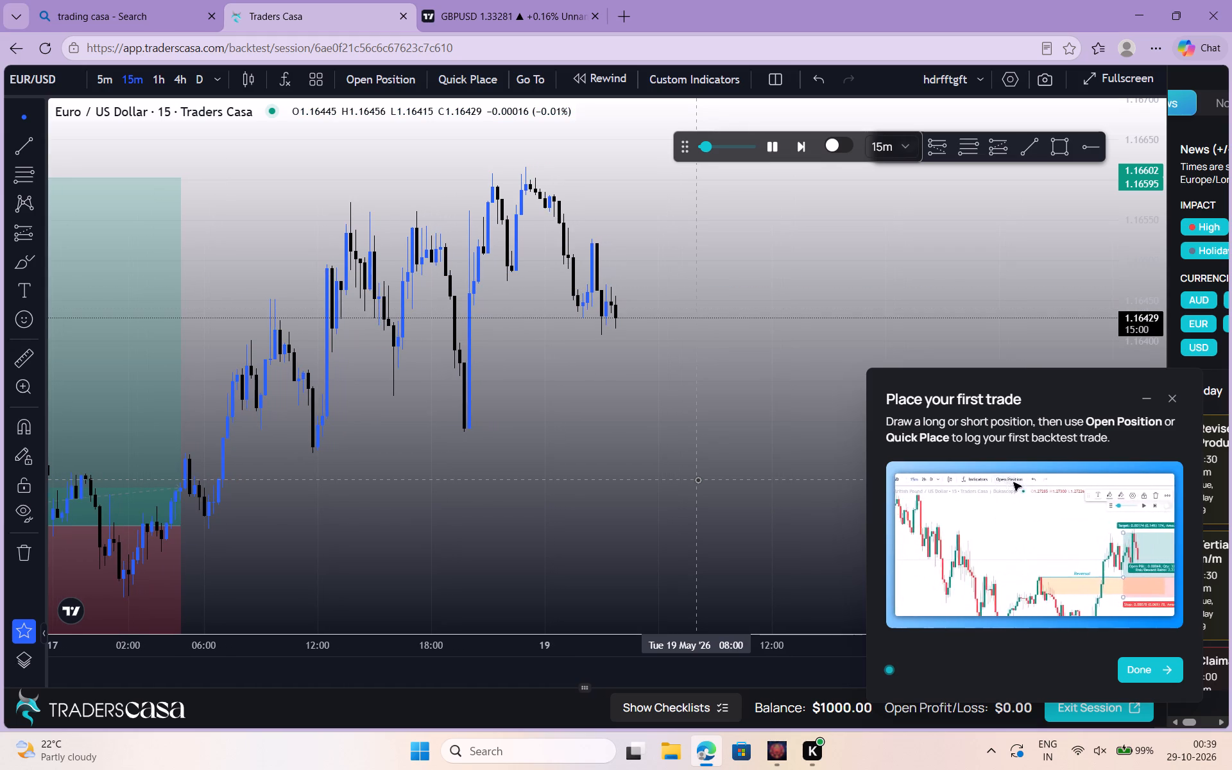
# Draw a Fibonacci retracement from the 18 May 20:00 swing low up to about 1.16618, extending to 19 May 17:45.
pyautogui.click(697, 479)
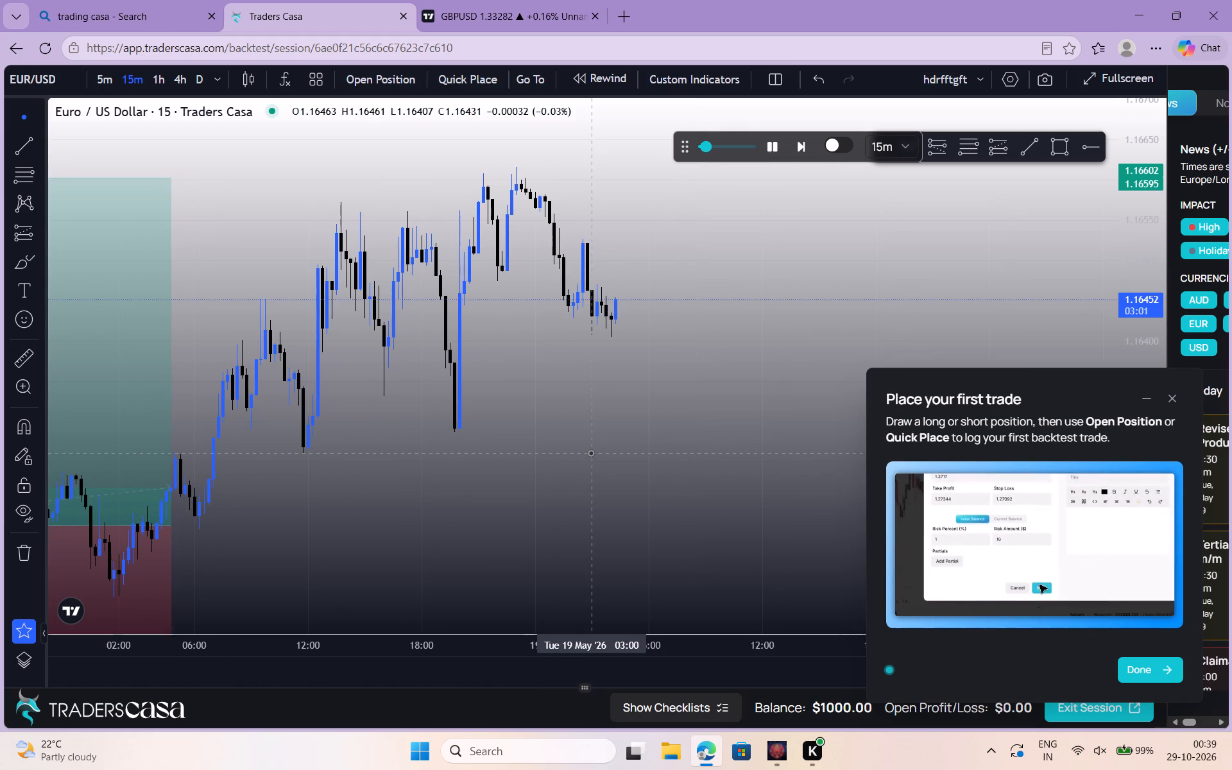
pyautogui.moveTo(590, 452); pyautogui.dragTo(516, 481)
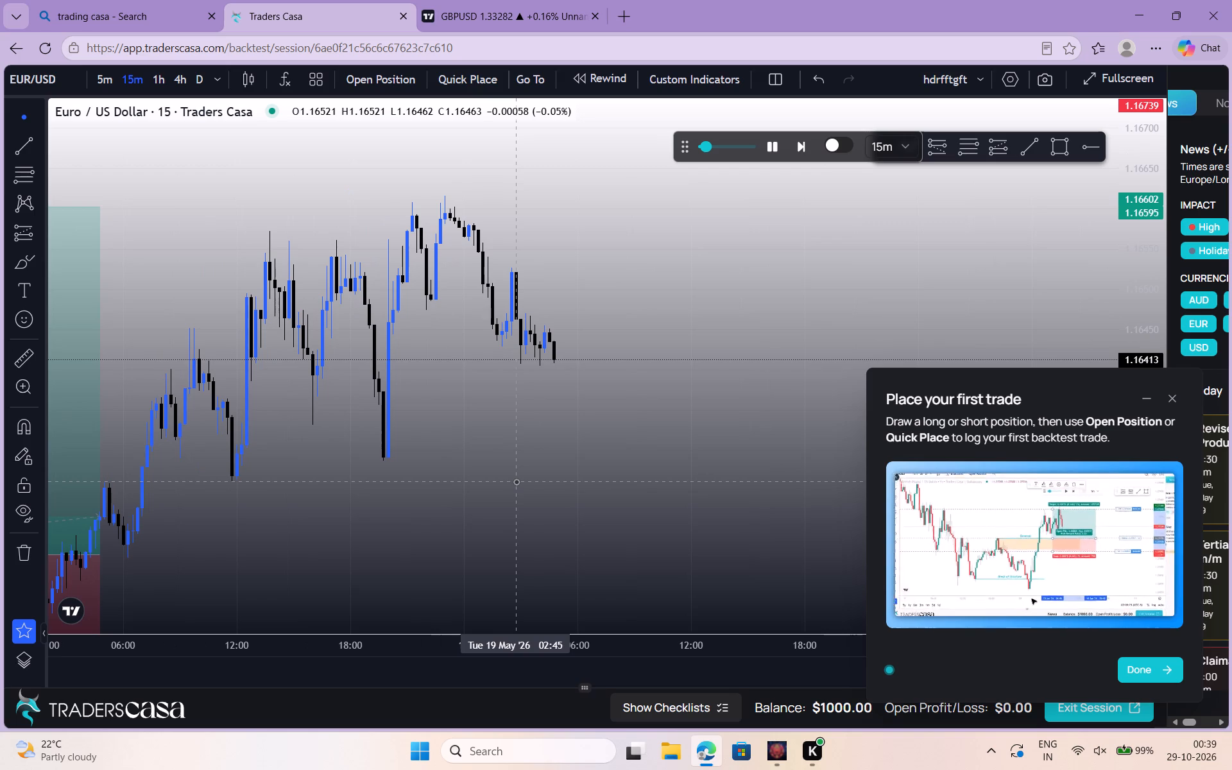
pyautogui.click(516, 481)
pyautogui.moveTo(516, 481); pyautogui.dragTo(532, 481)
pyautogui.click(532, 481)
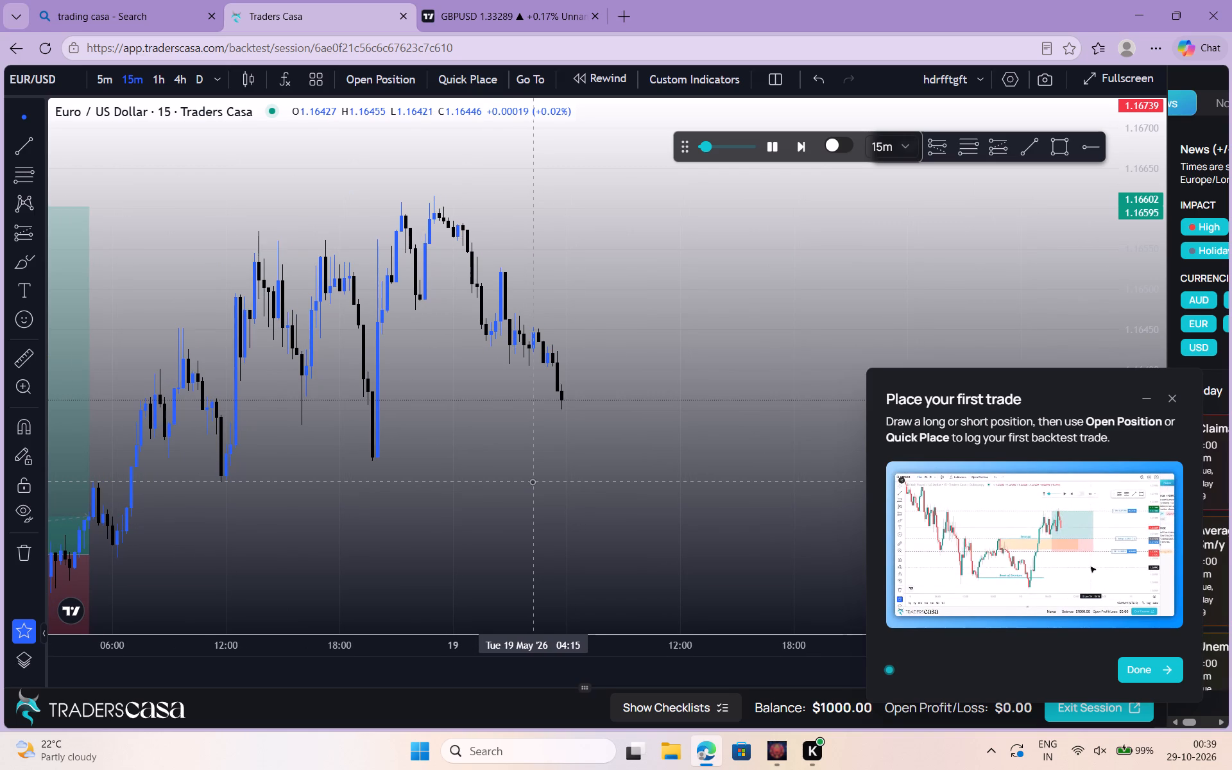
pyautogui.click(970, 149)
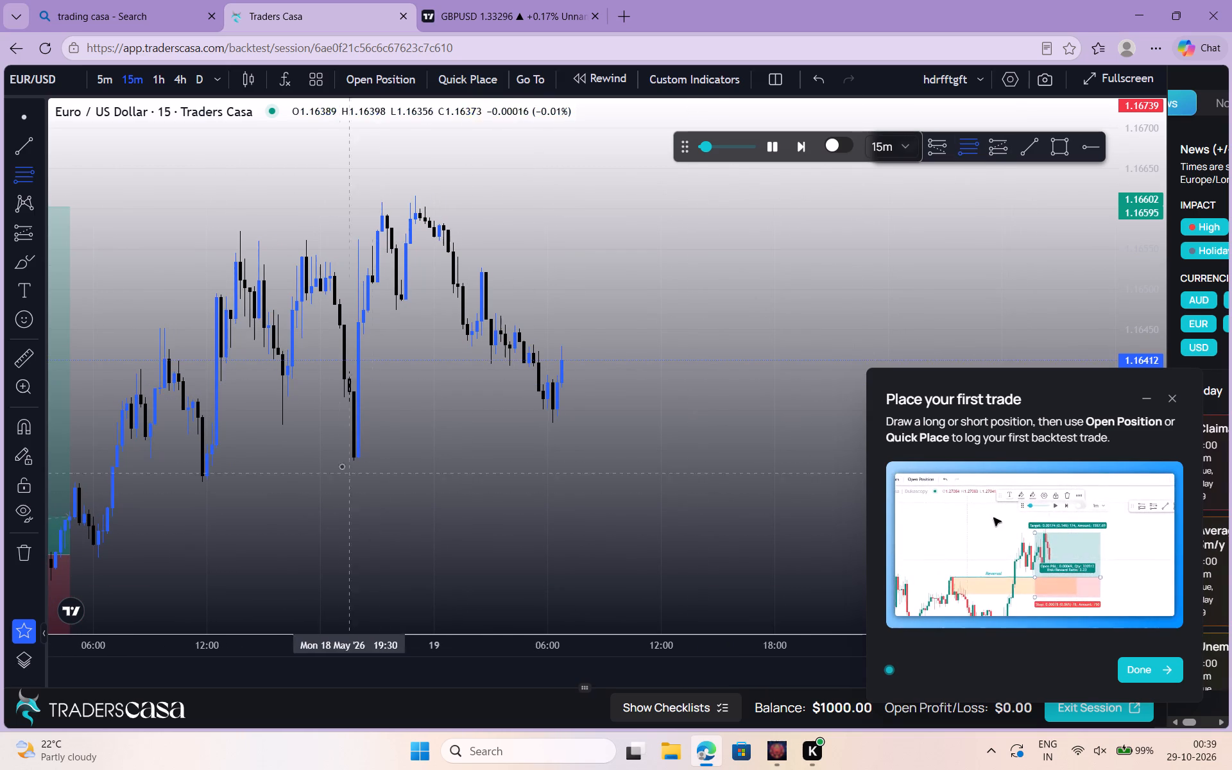
pyautogui.click(355, 461)
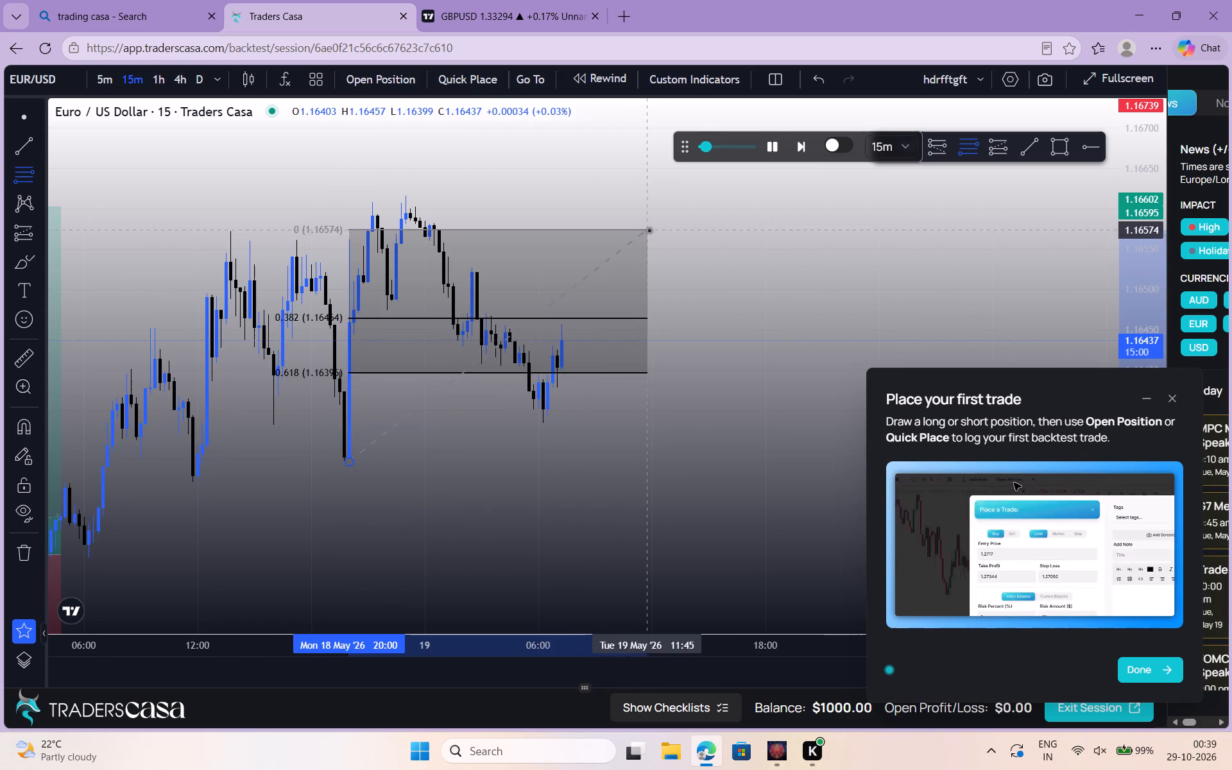
pyautogui.click(748, 194)
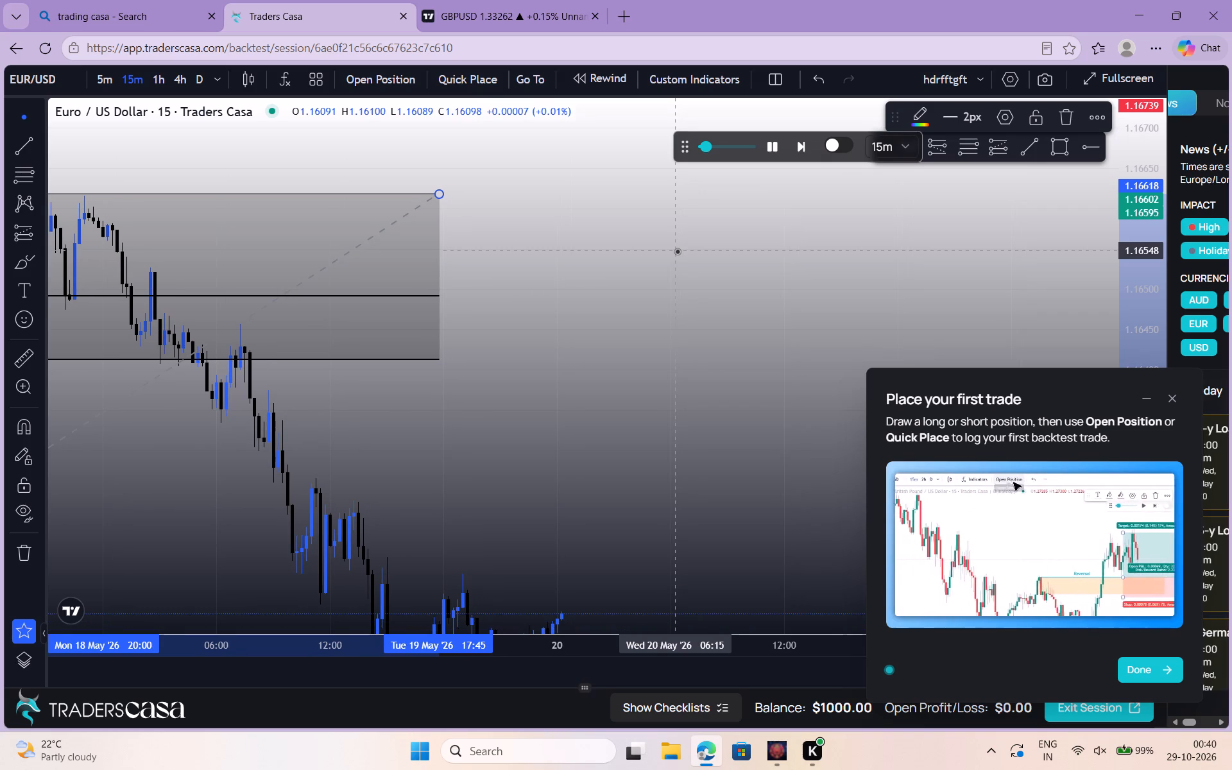
# Draw a Fibonacci retracement from the 19 May 16:00 low, about 1.15921, up to about 1.16150, extending to 20 May 14:15.
pyautogui.click(588, 260)
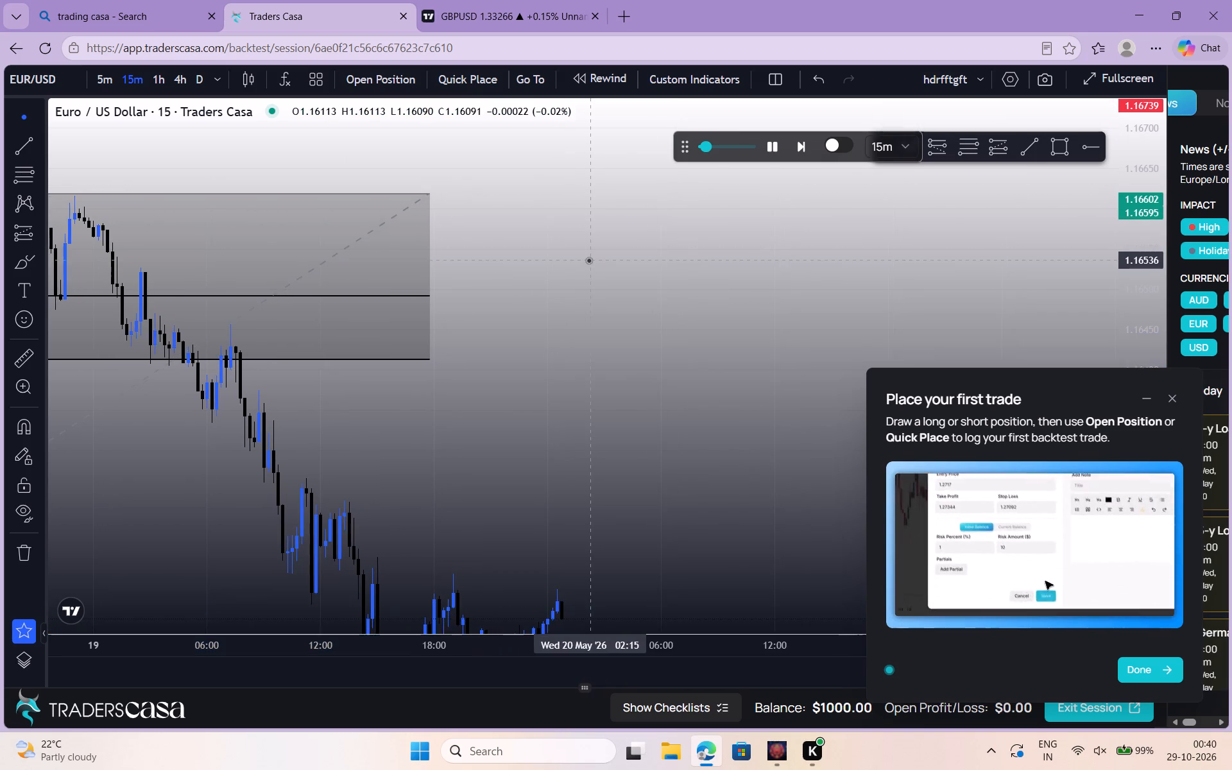
pyautogui.moveTo(588, 260); pyautogui.dragTo(472, 114)
pyautogui.click(586, 334)
pyautogui.moveTo(586, 334); pyautogui.dragTo(647, 234)
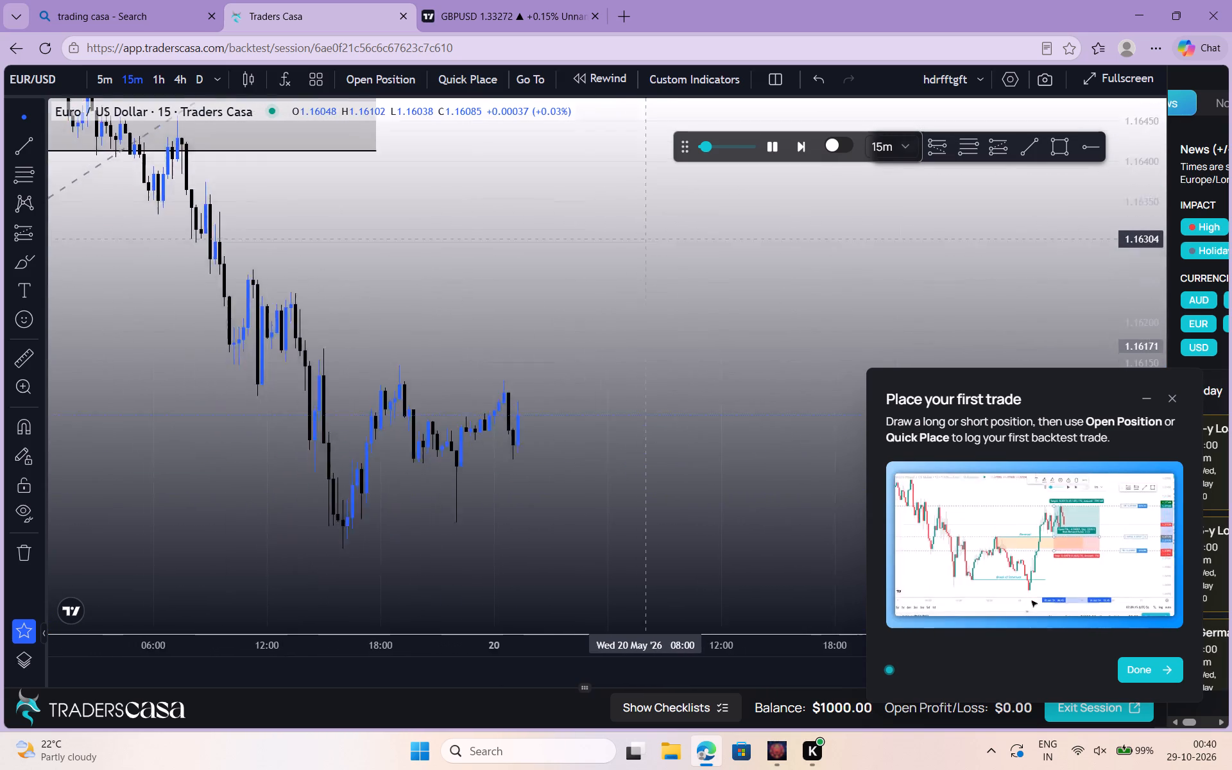
pyautogui.moveTo(647, 234); pyautogui.dragTo(701, 194)
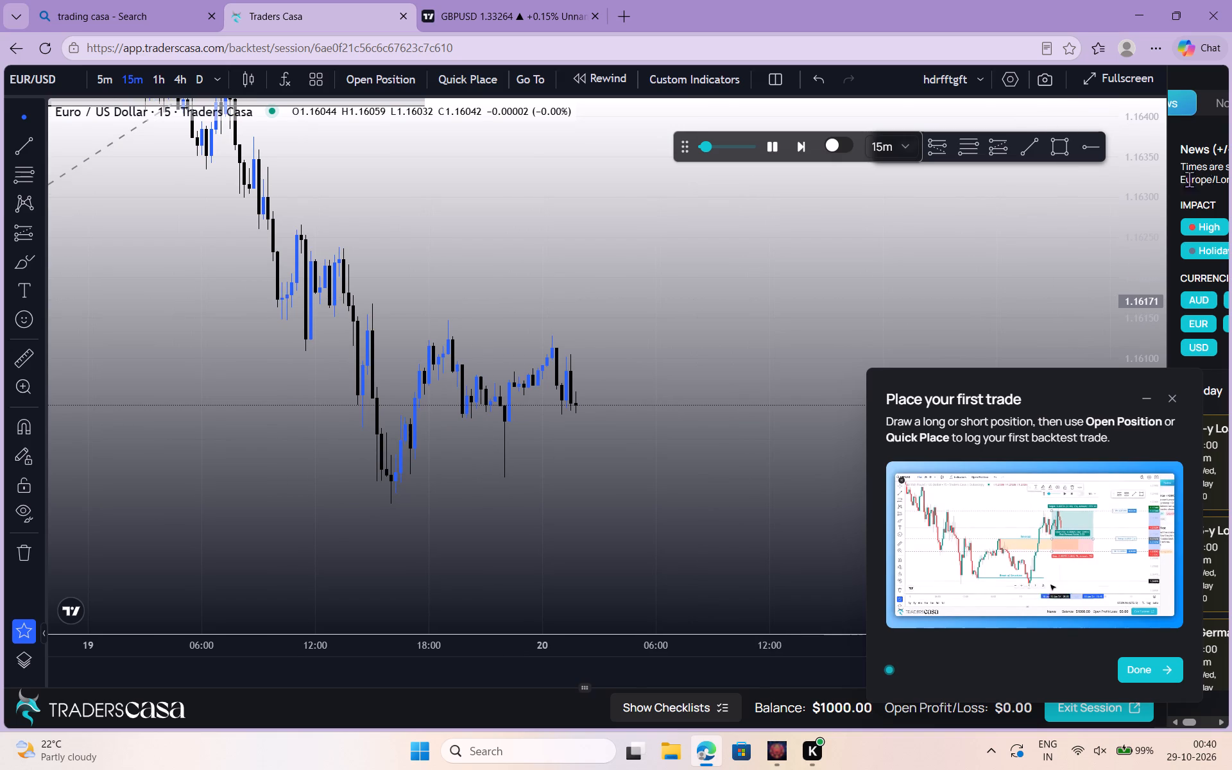
pyautogui.click(970, 141)
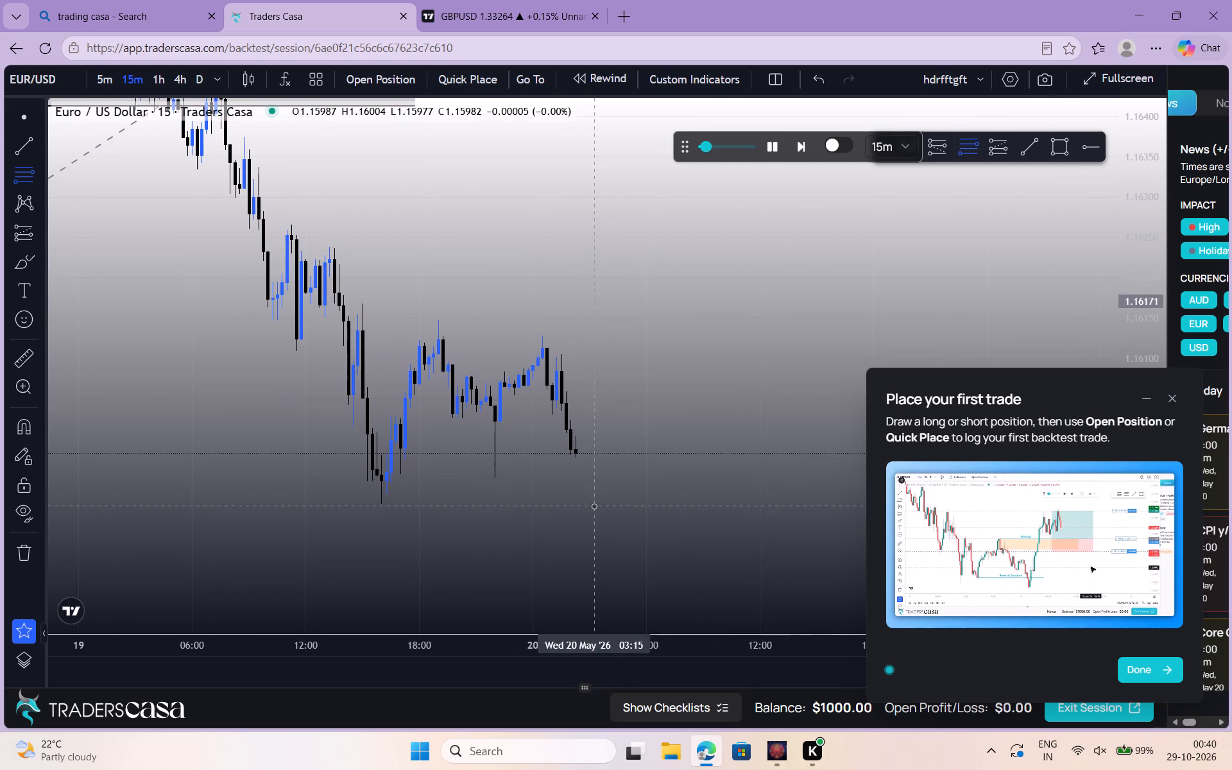
pyautogui.moveTo(372, 502); pyautogui.dragTo(382, 495)
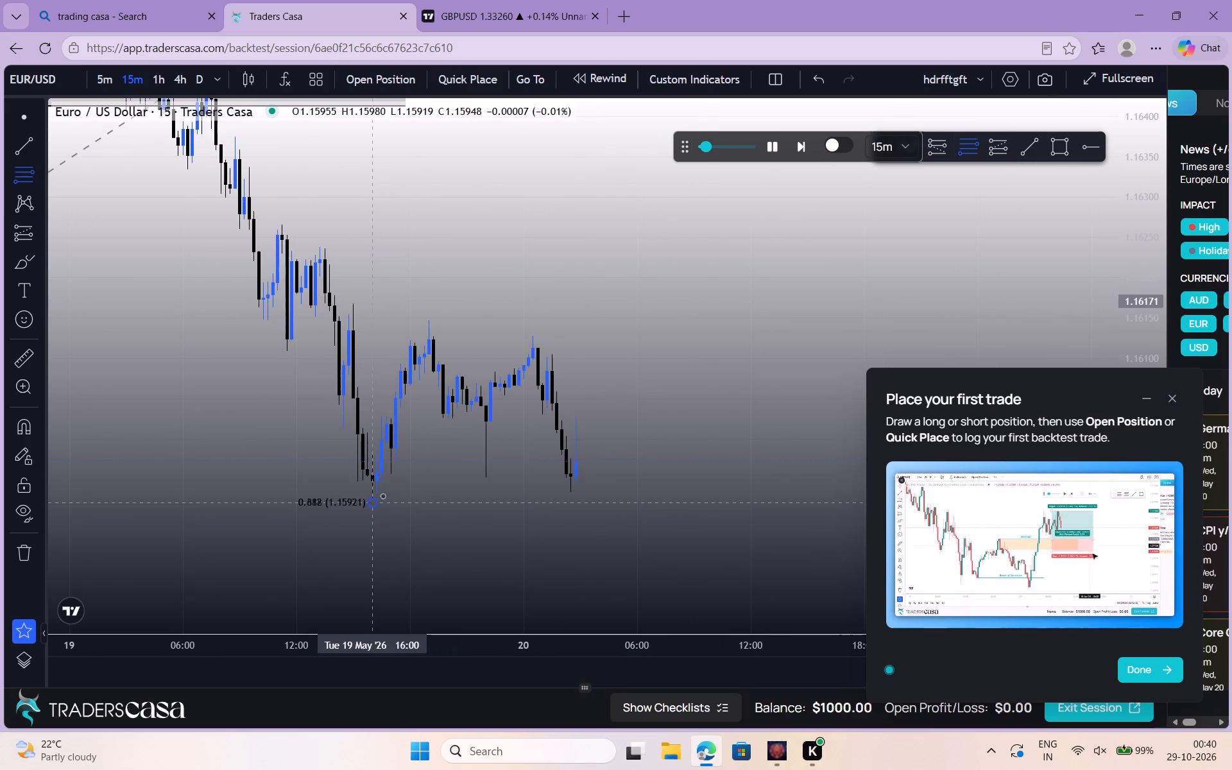
pyautogui.moveTo(382, 495); pyautogui.dragTo(708, 463)
pyautogui.click(785, 318)
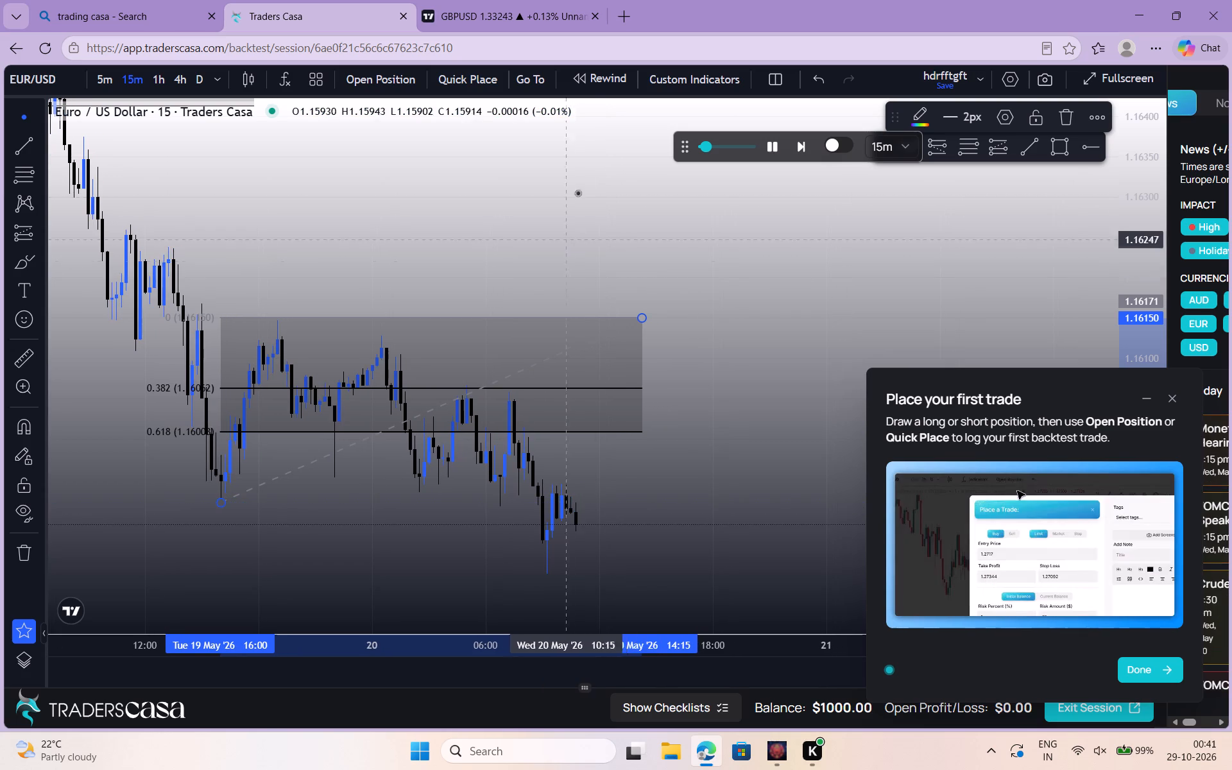
# Follow the replayed 20 and 21 May price action beyond the latest Fibonacci retracement.
pyautogui.moveTo(661, 384); pyautogui.dragTo(615, 295)
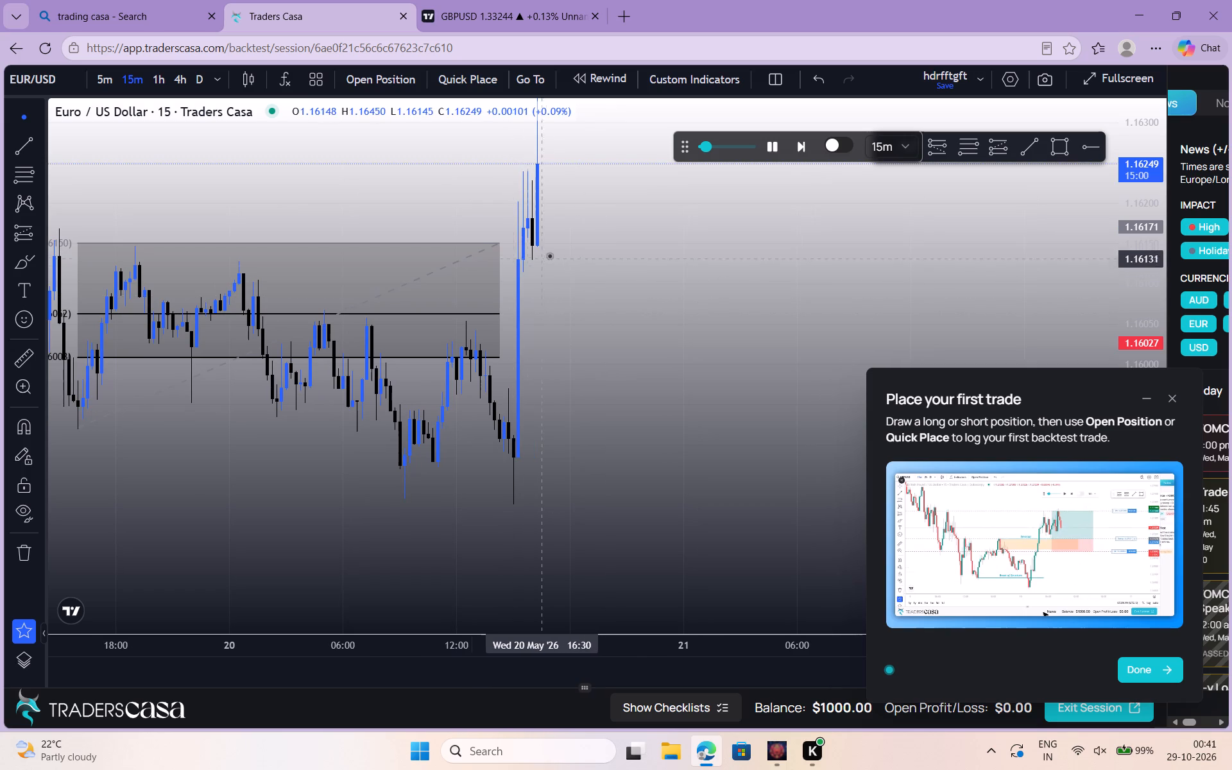
pyautogui.click(586, 233)
pyautogui.moveTo(586, 233); pyautogui.dragTo(570, 312)
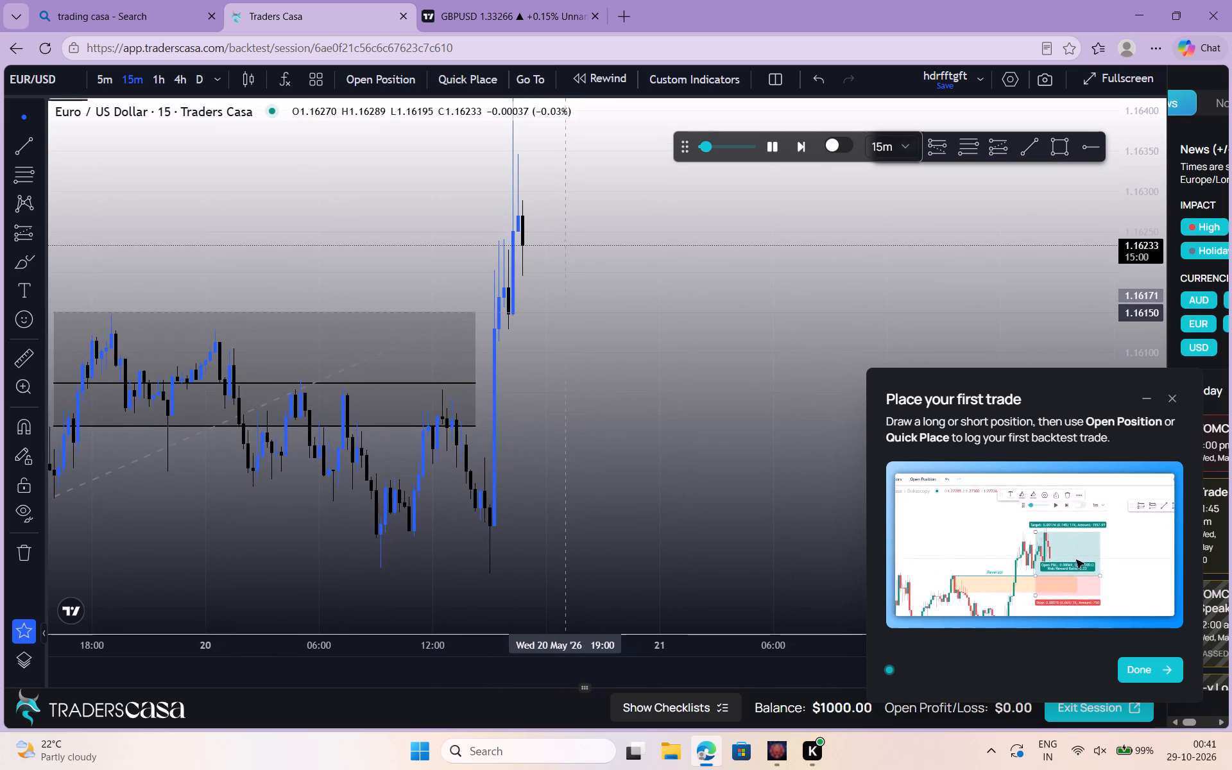
pyautogui.moveTo(570, 312); pyautogui.dragTo(572, 312)
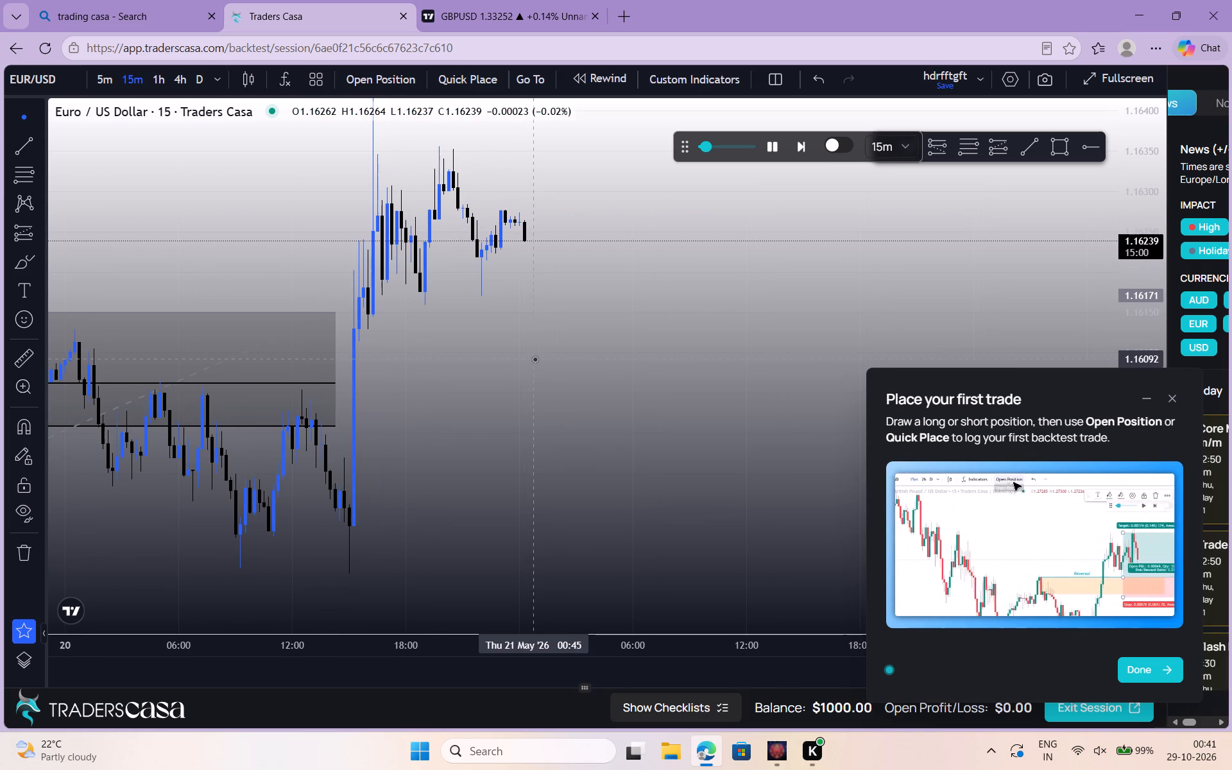
pyautogui.moveTo(530, 286); pyautogui.dragTo(543, 343)
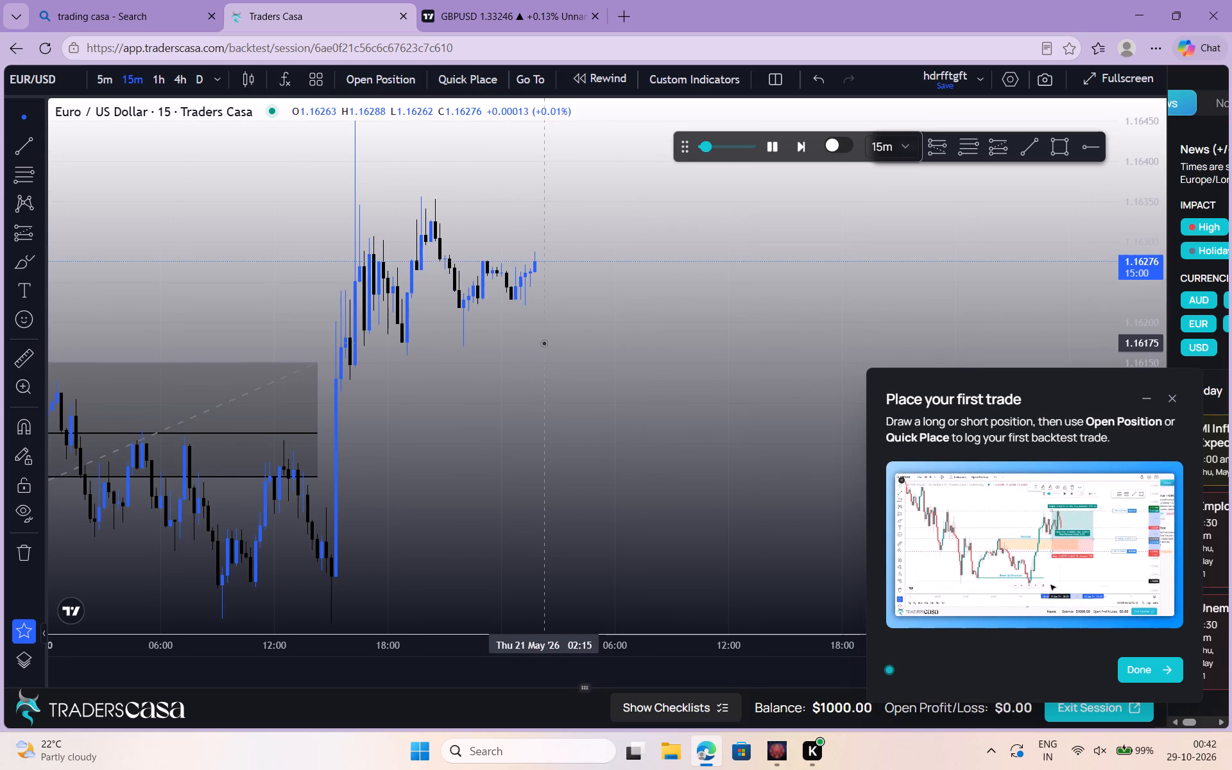
pyautogui.click(461, 387)
pyautogui.moveTo(461, 387); pyautogui.dragTo(501, 380)
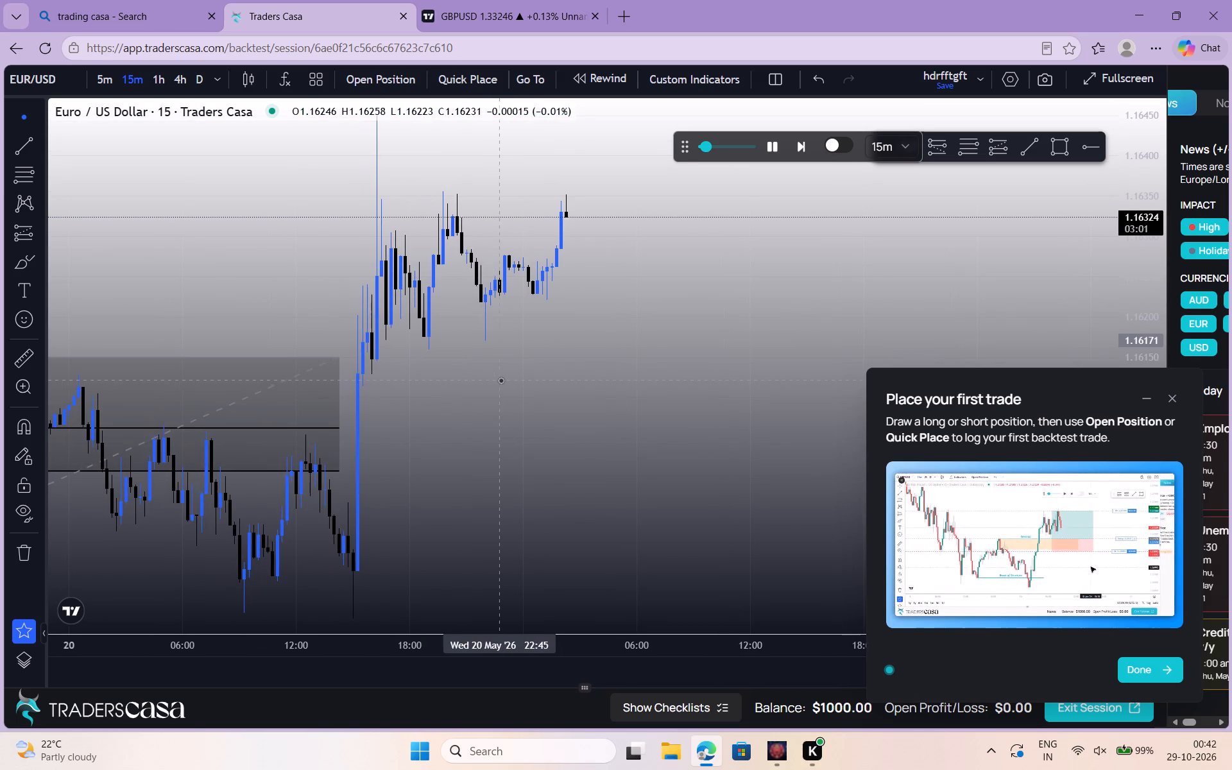
pyautogui.click(492, 414)
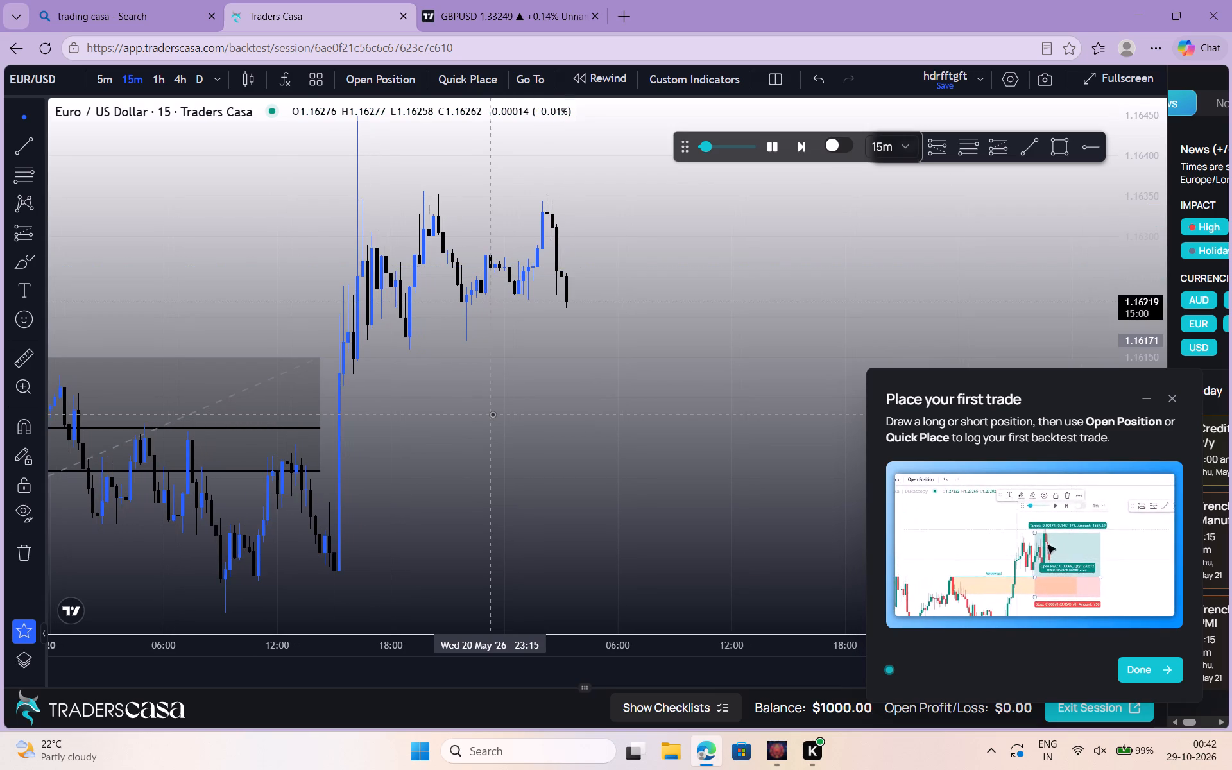
pyautogui.click(492, 414)
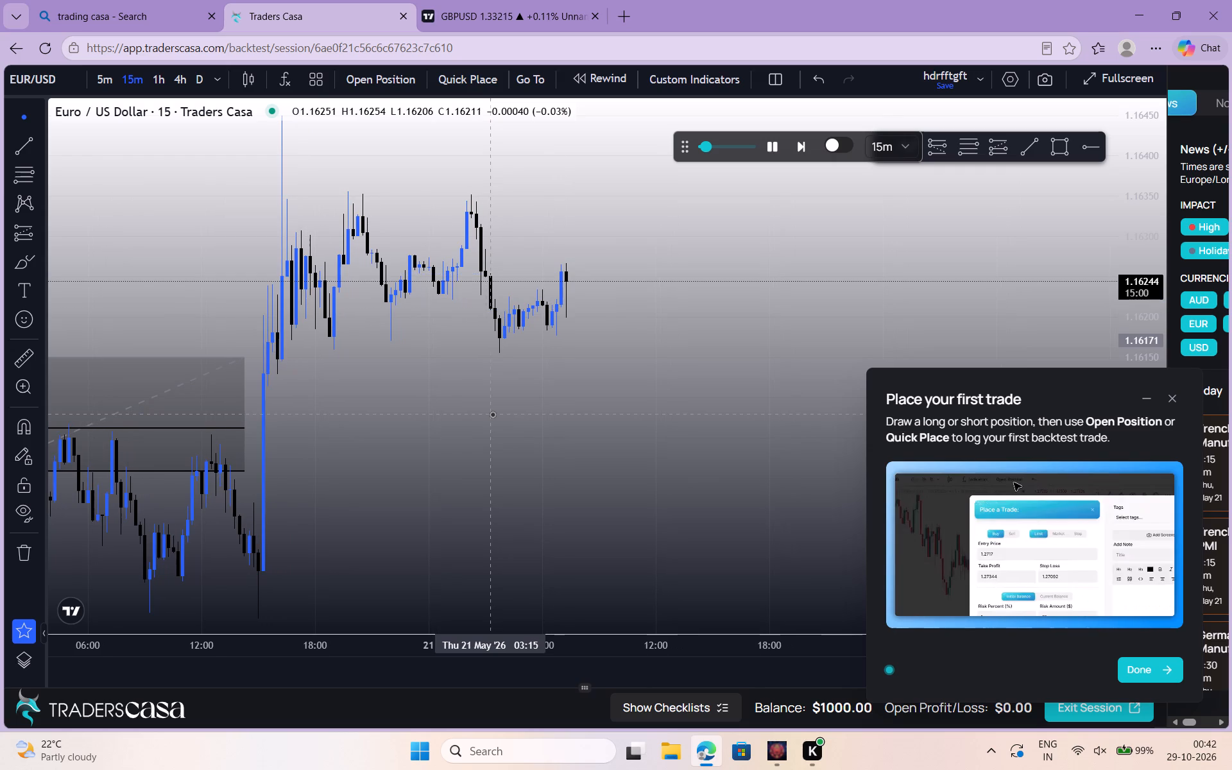
pyautogui.moveTo(497, 408); pyautogui.dragTo(332, 431)
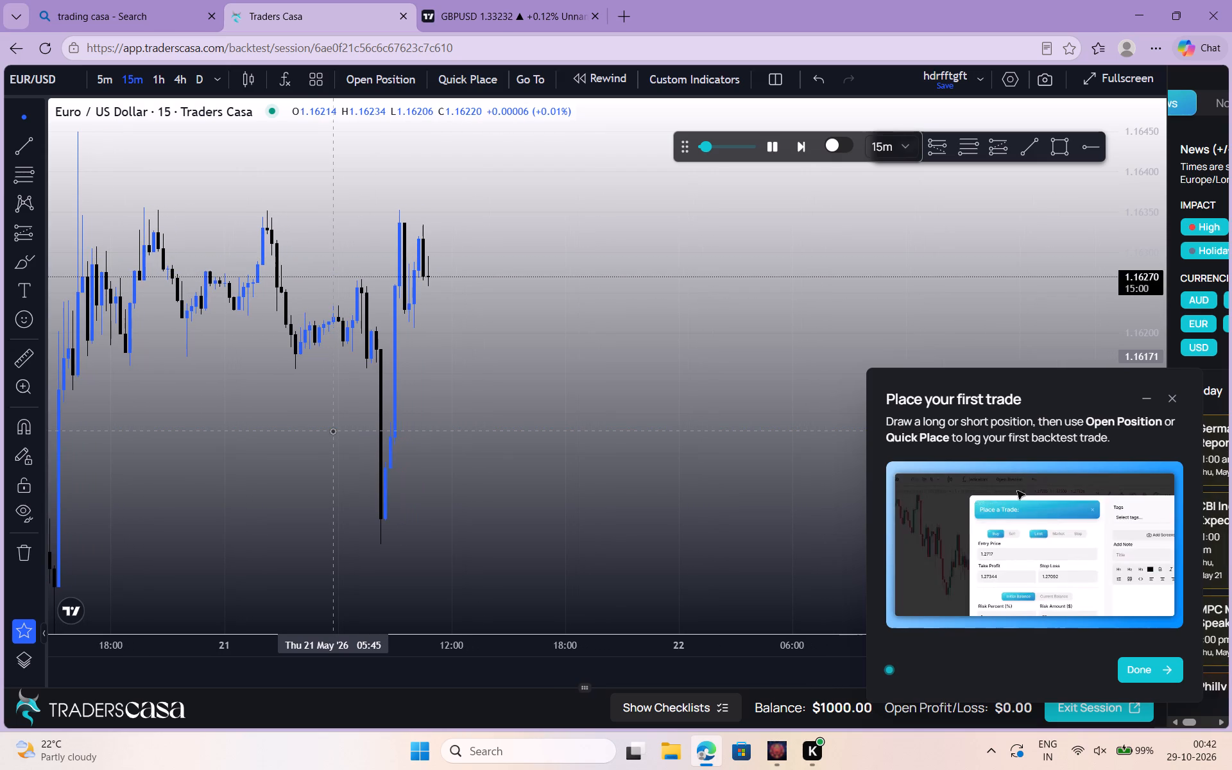
pyautogui.click(497, 415)
pyautogui.moveTo(497, 415); pyautogui.dragTo(454, 415)
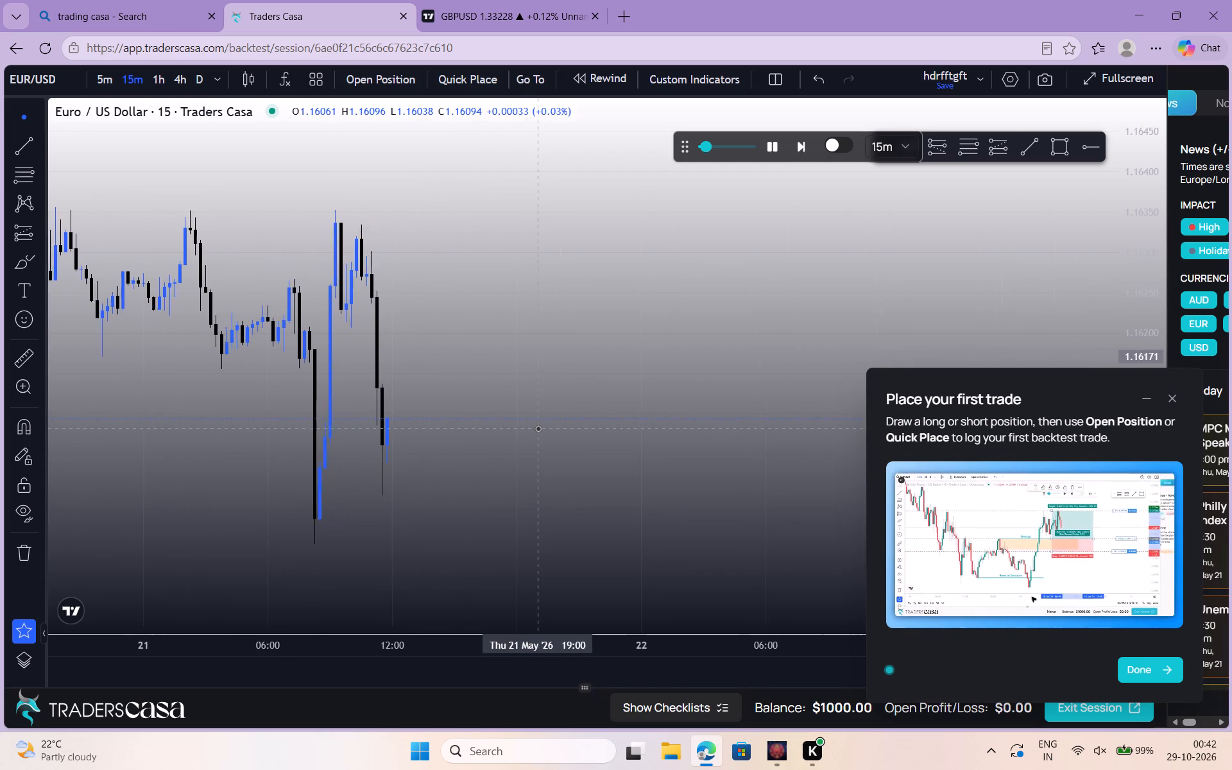
# Place a long position with its entry at about 1.16405 and a 0.00084 stop, ahead of the replayed candles on 22 May.
pyautogui.click(999, 152)
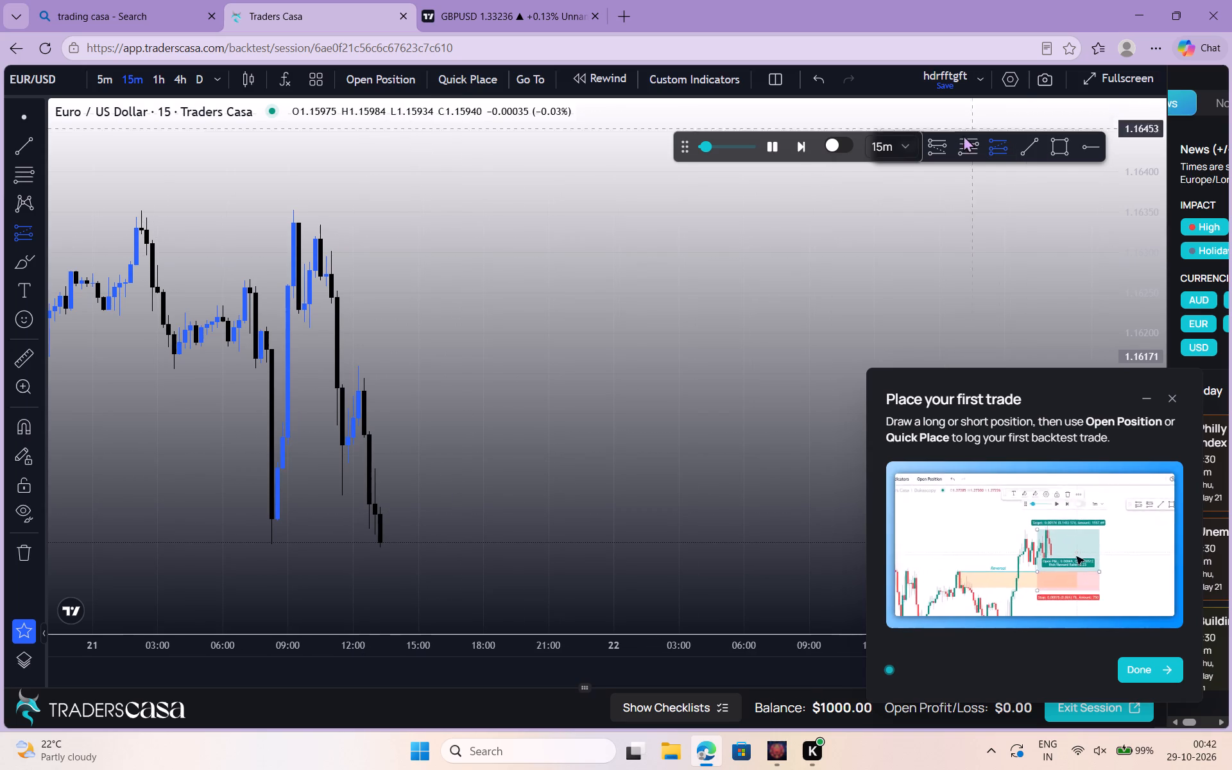
pyautogui.click(943, 168)
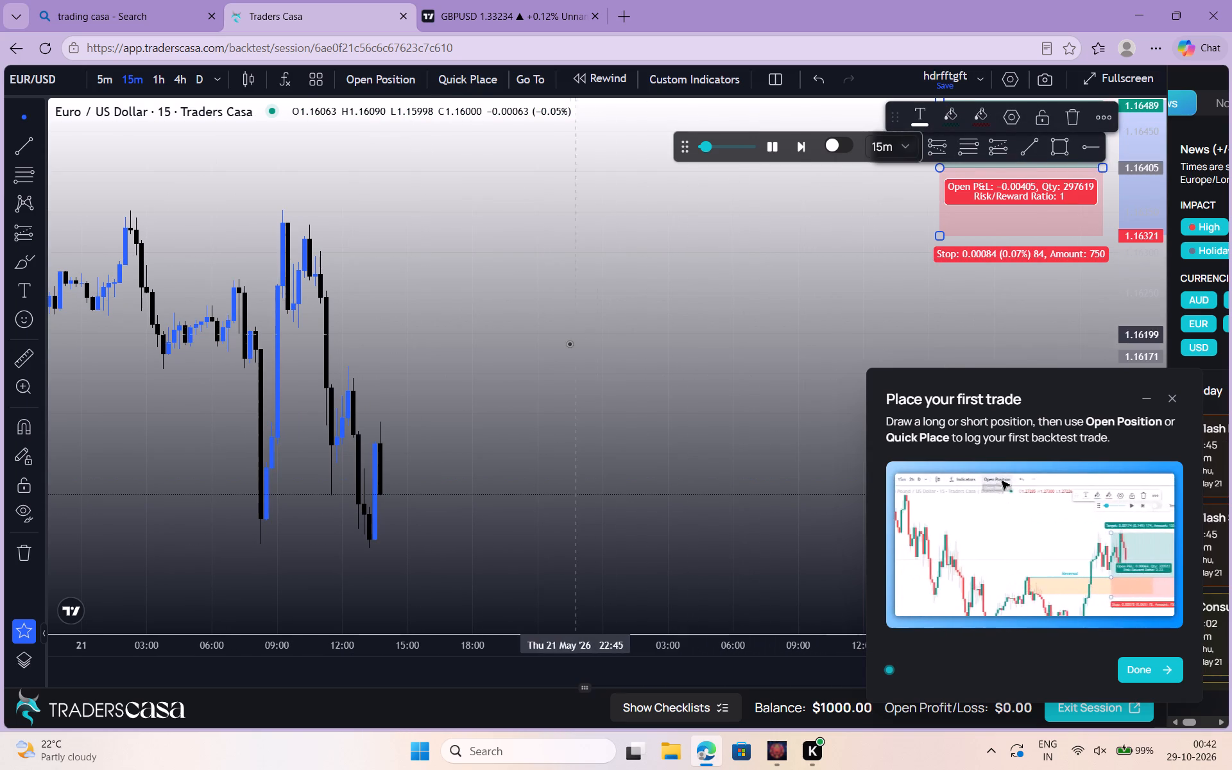
# Place a short position with its entry at about 1.16099 on the 21 May 13:45 candle.
pyautogui.moveTo(295, 383); pyautogui.dragTo(158, 331)
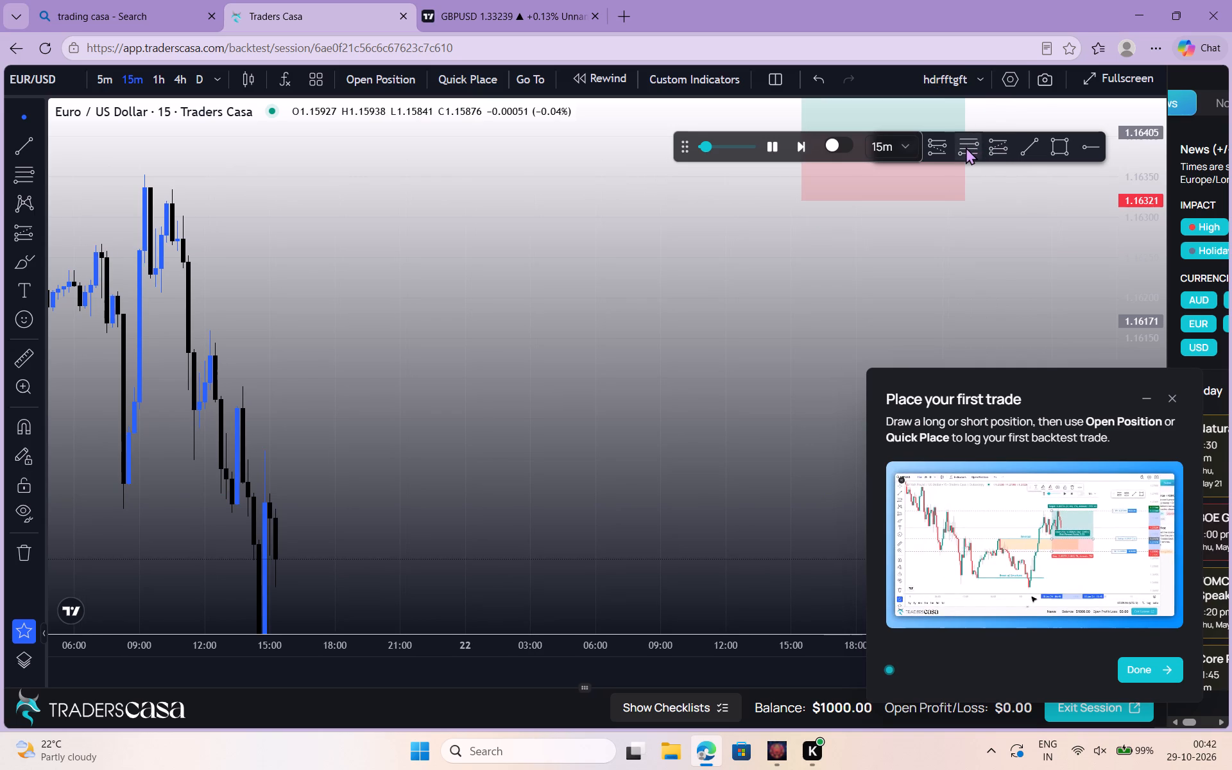
pyautogui.click(943, 147)
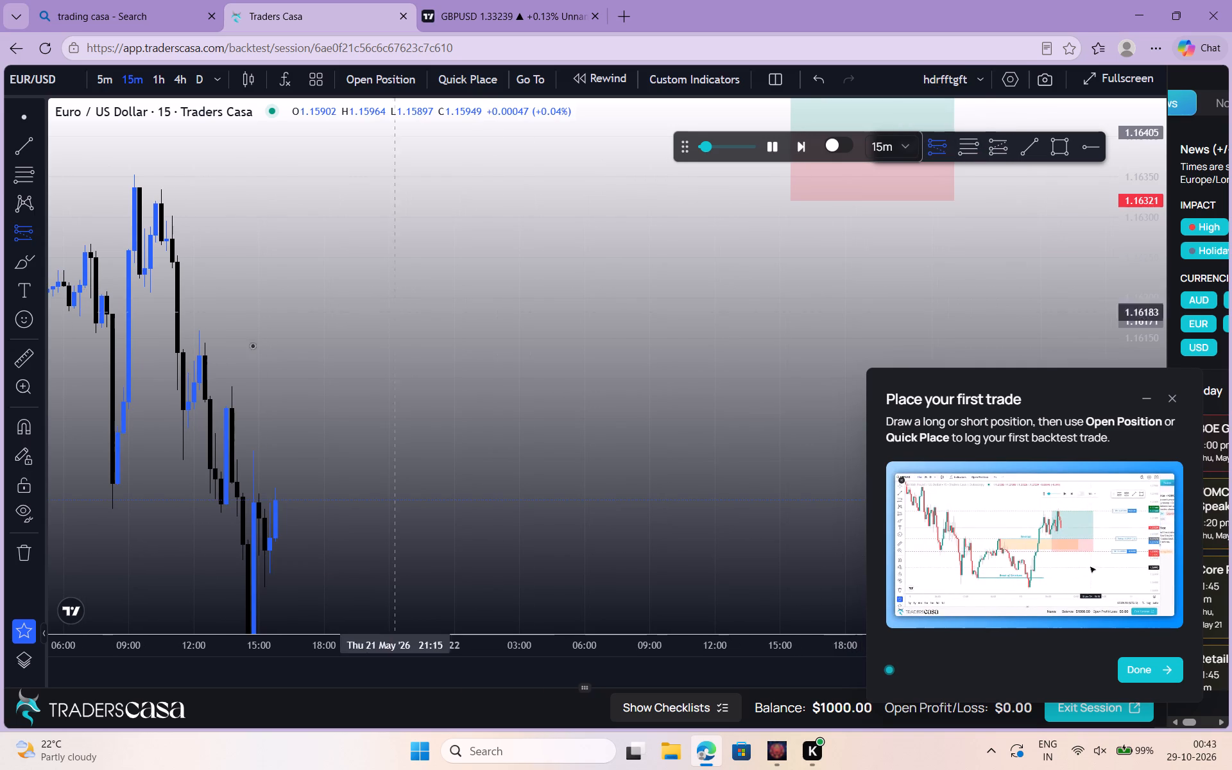
pyautogui.click(223, 379)
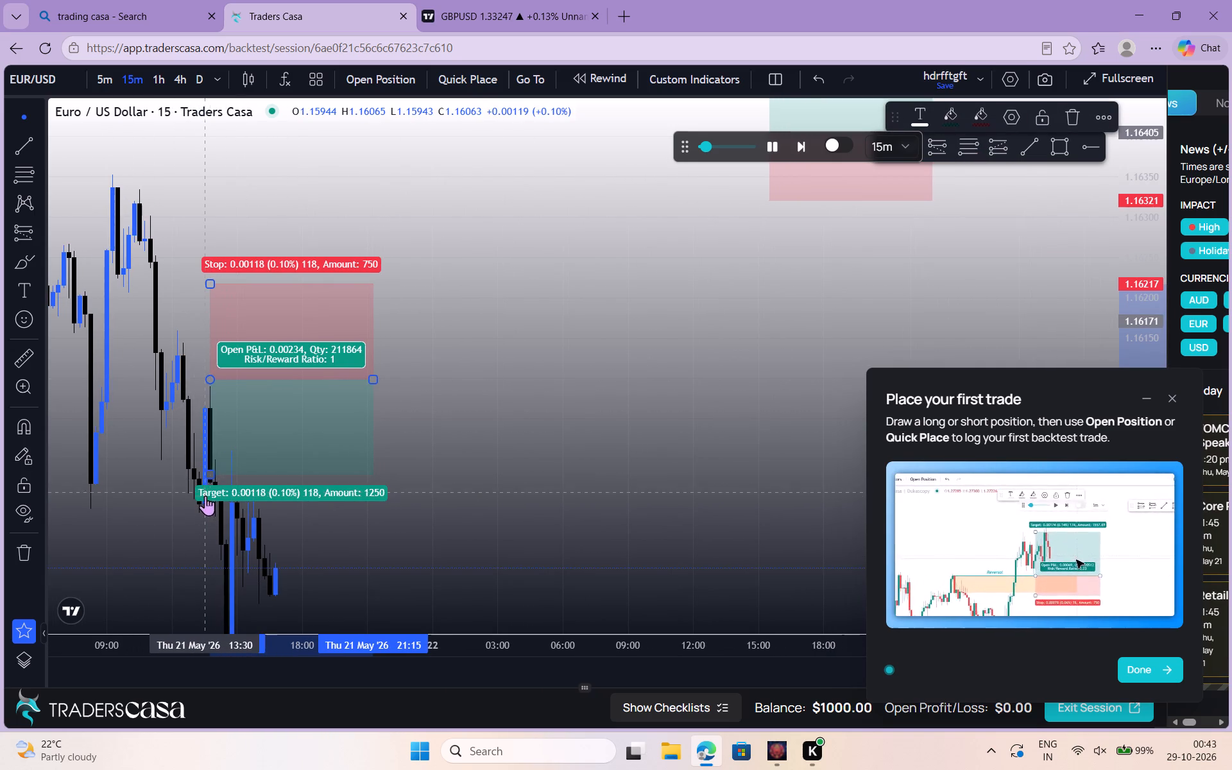
# Lower the short position's target to below the 21 May afternoon low, keeping the 0.00118 stop.
pyautogui.moveTo(205, 485); pyautogui.dragTo(194, 427)
pyautogui.moveTo(175, 402); pyautogui.dragTo(210, 542)
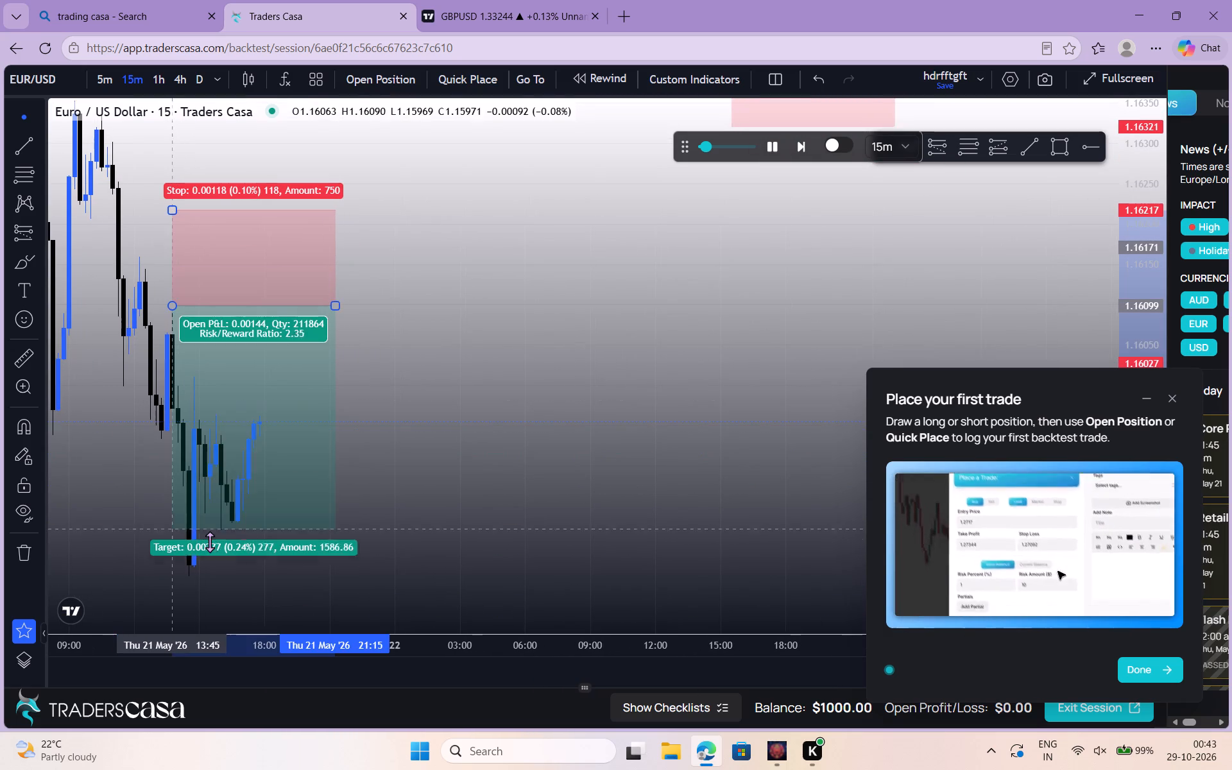
pyautogui.moveTo(210, 542); pyautogui.dragTo(215, 609)
pyautogui.click(458, 549)
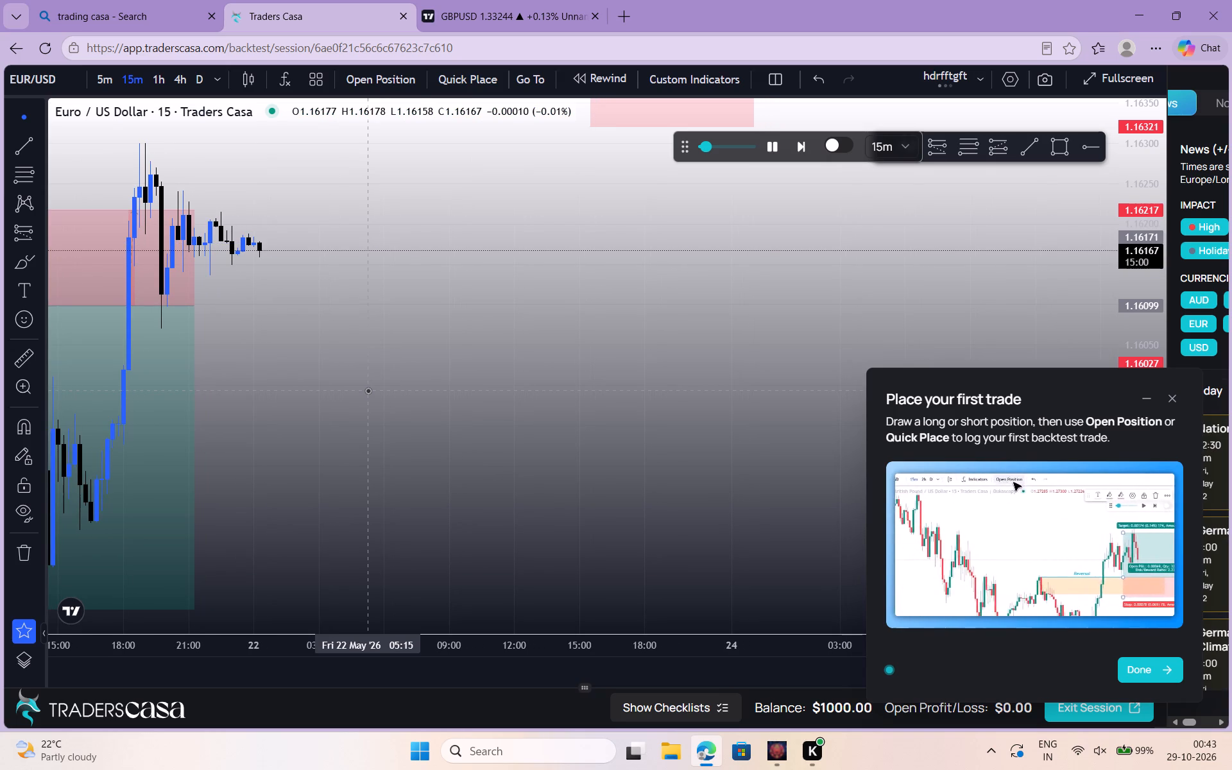
# Follow the replayed 22 May price action in relation to the short position's entry and stop.
pyautogui.doubleClick(329, 291)
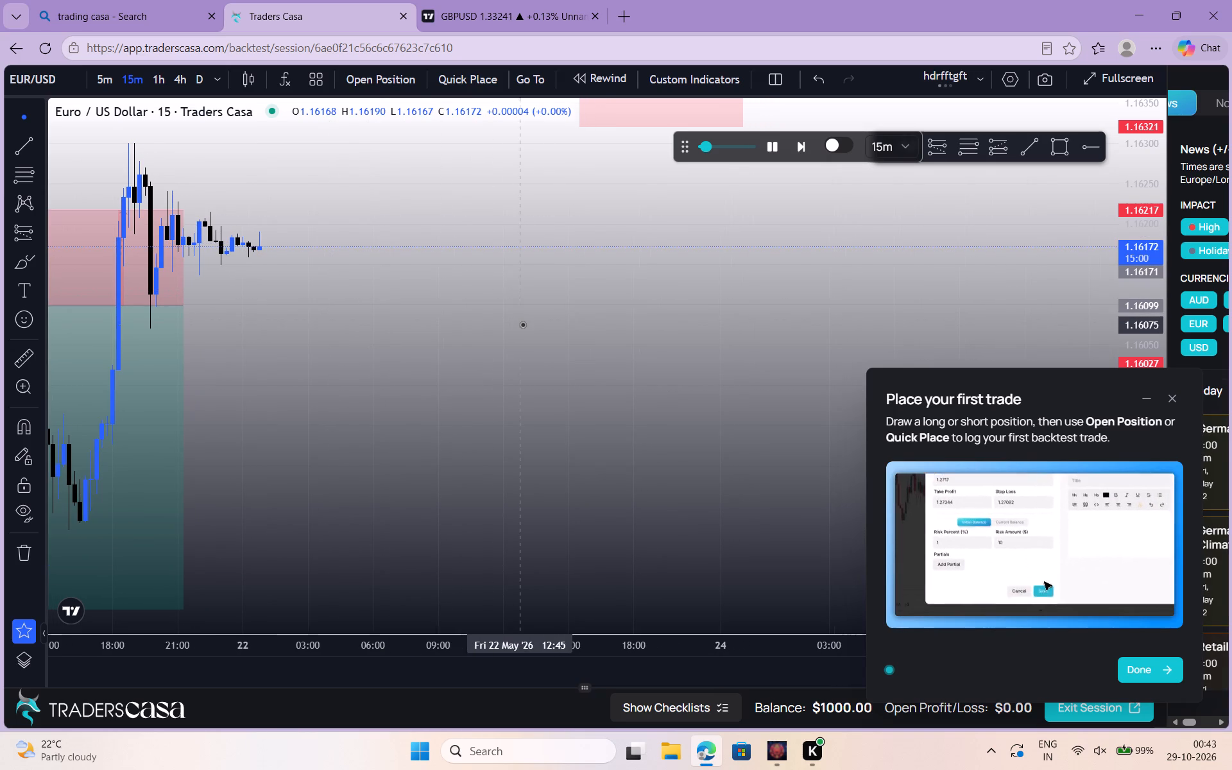
pyautogui.click(523, 324)
pyautogui.moveTo(523, 324); pyautogui.dragTo(685, 318)
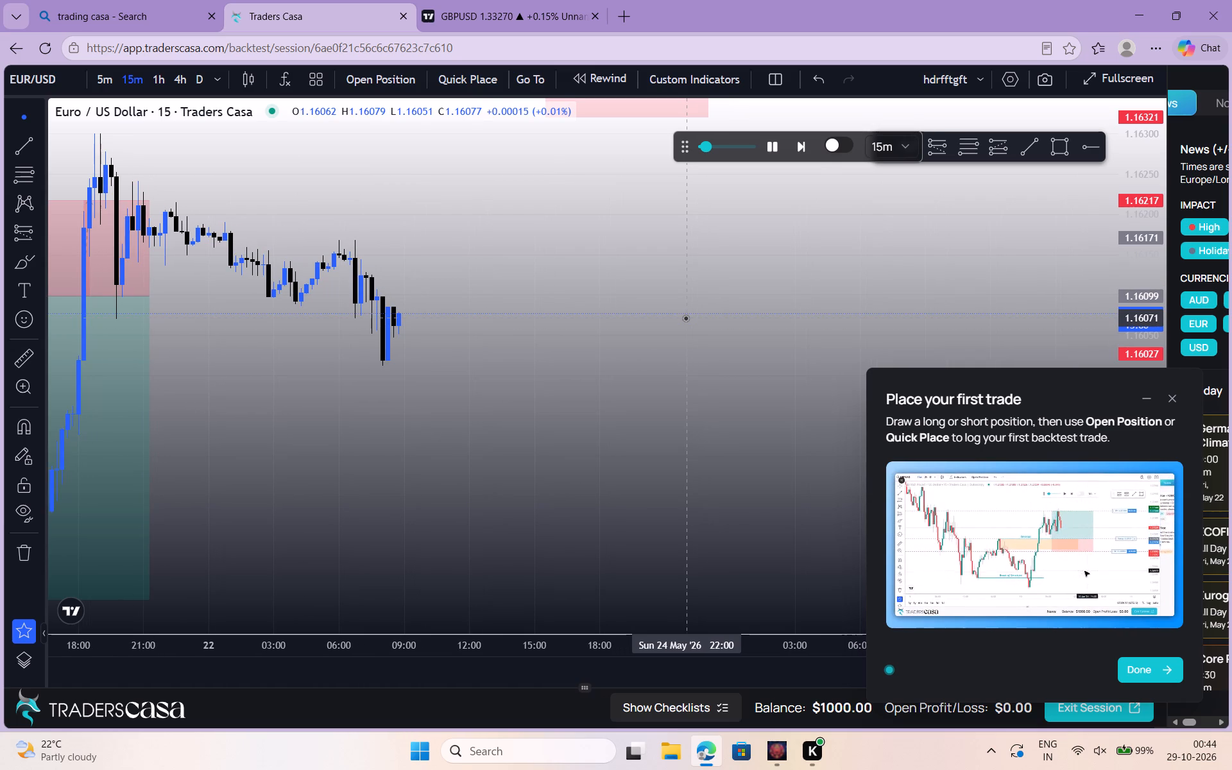
pyautogui.click(424, 329)
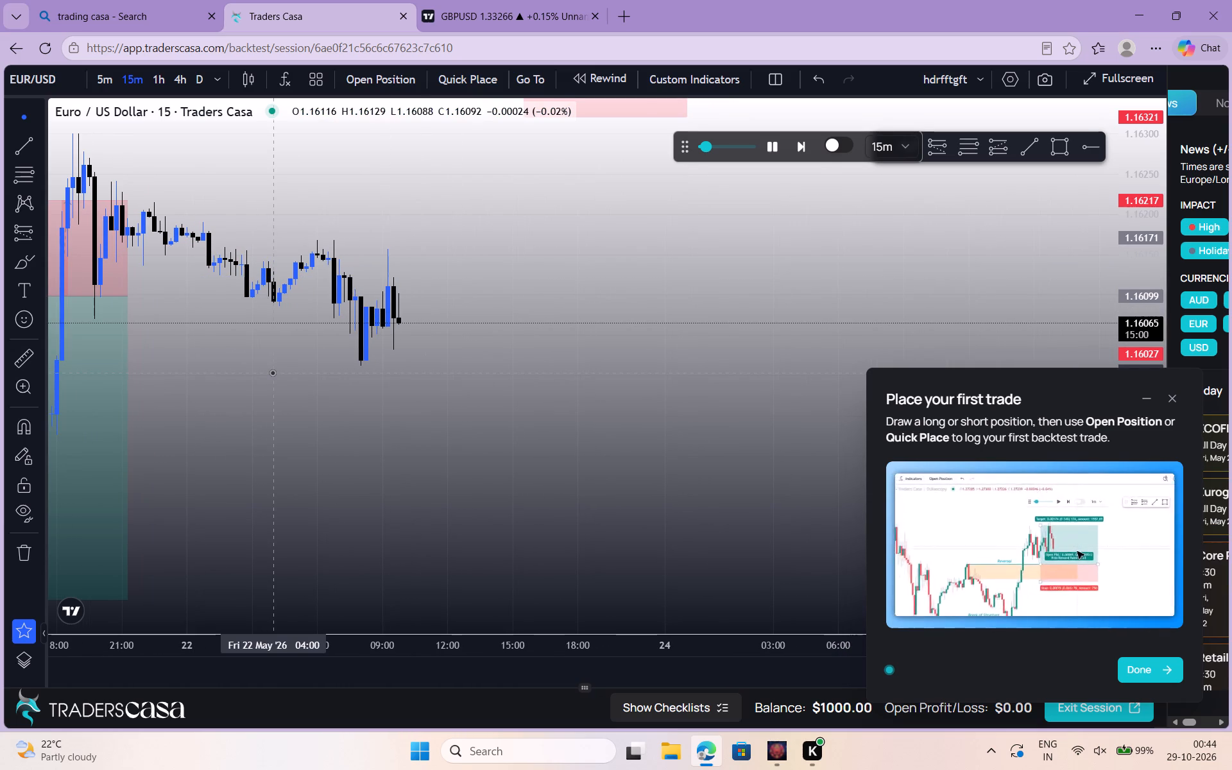
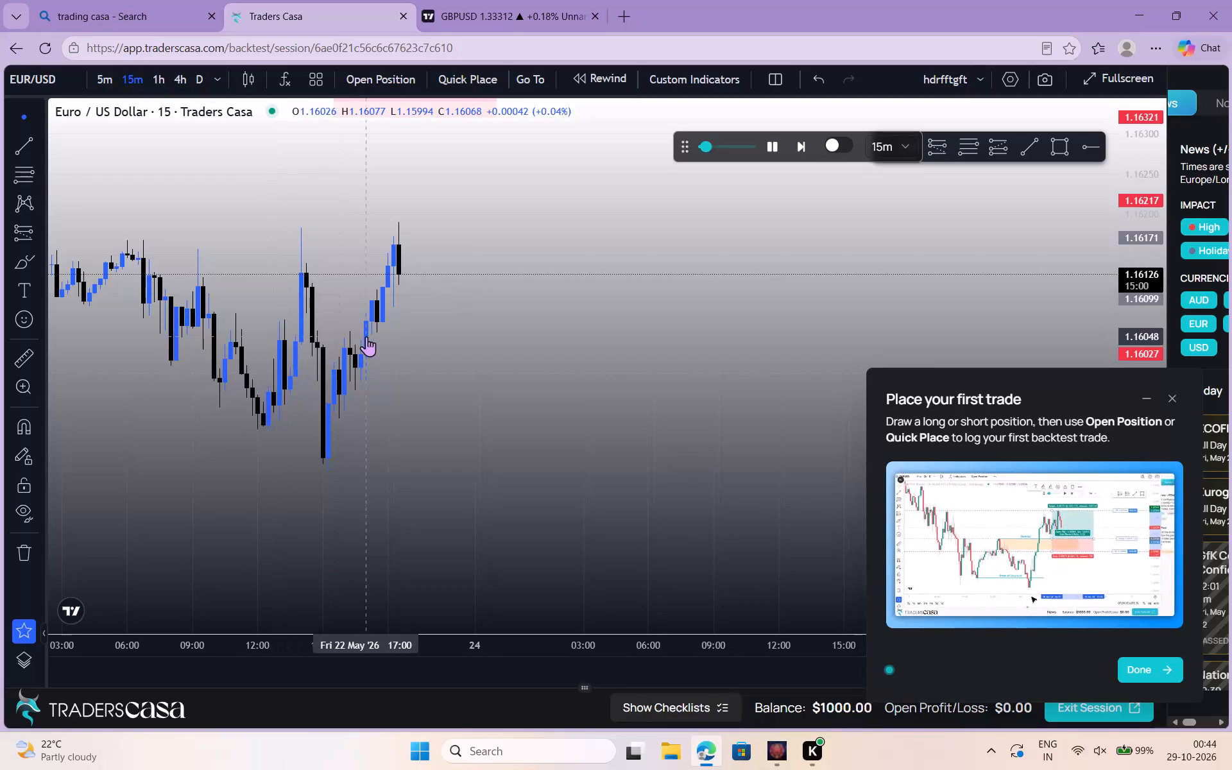
# Move the long position with the 0.00084 stop down to start at 22 May 13:00, with its stop just below the afternoon low.
pyautogui.moveTo(366, 336); pyautogui.dragTo(254, 407)
pyautogui.click(352, 371)
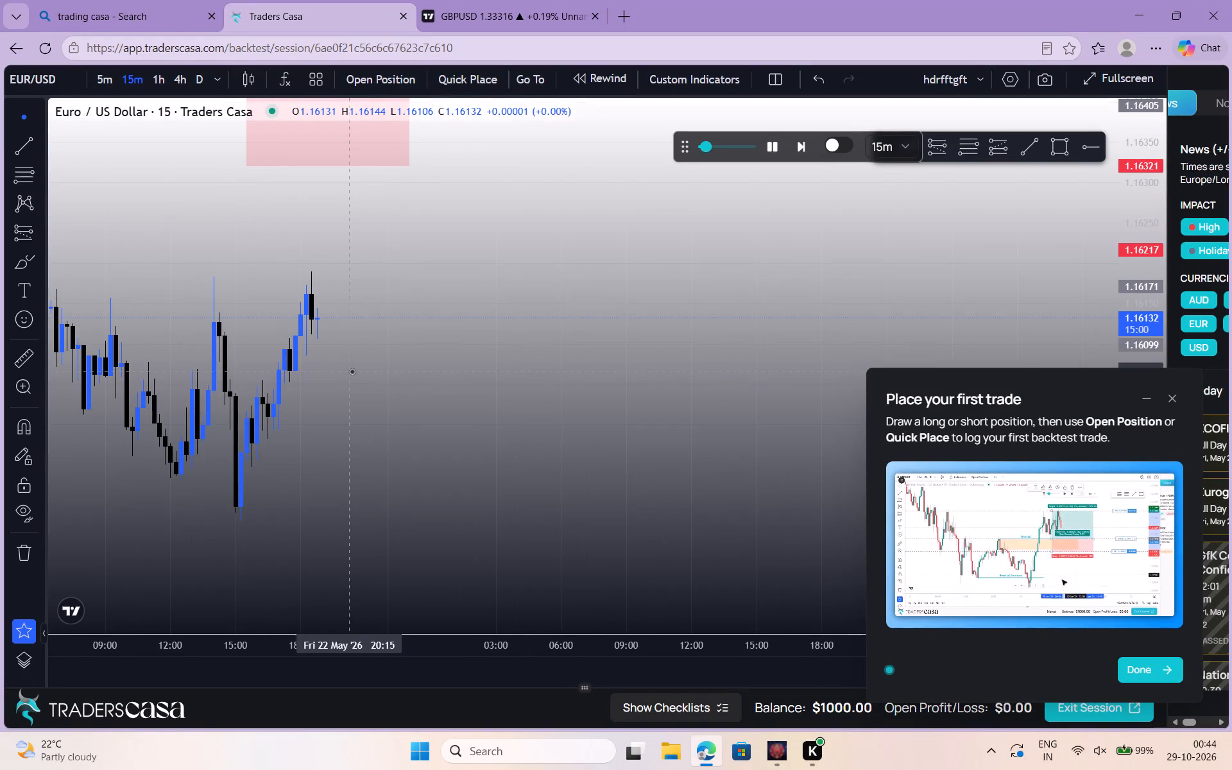
pyautogui.moveTo(355, 149); pyautogui.dragTo(285, 502)
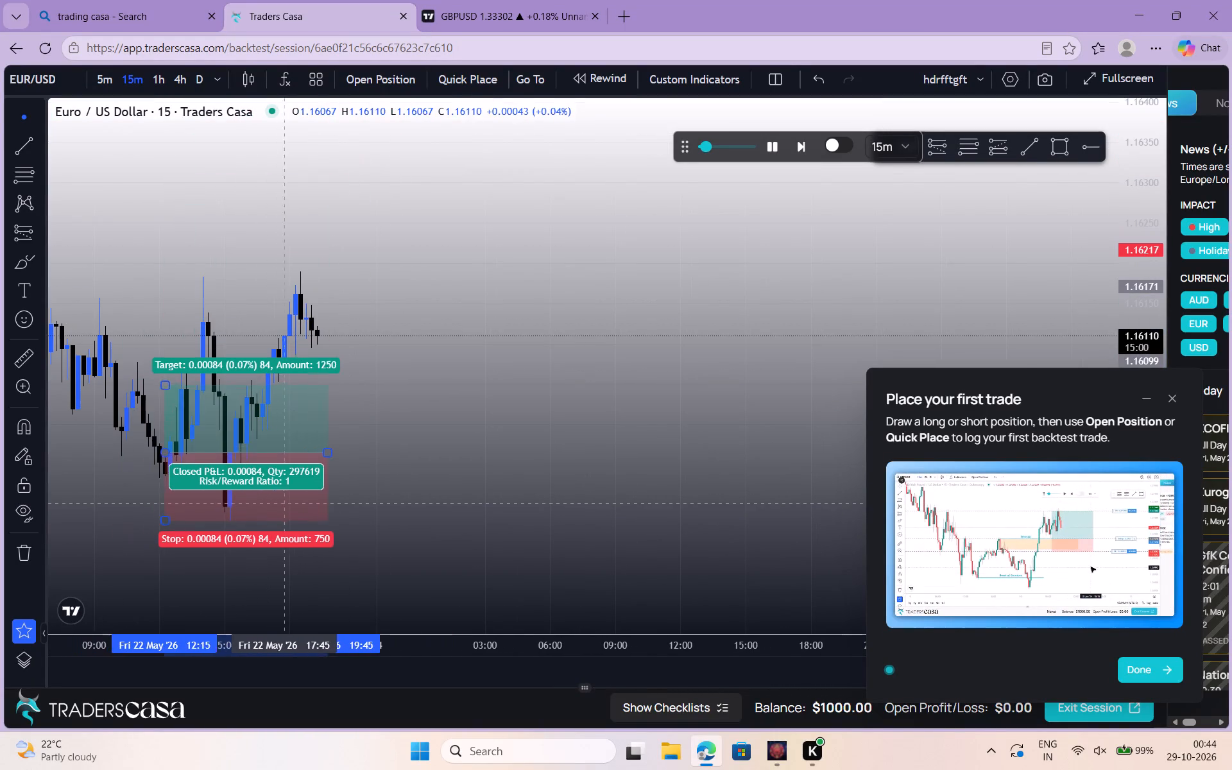
pyautogui.moveTo(285, 502); pyautogui.dragTo(294, 501)
pyautogui.click(294, 501)
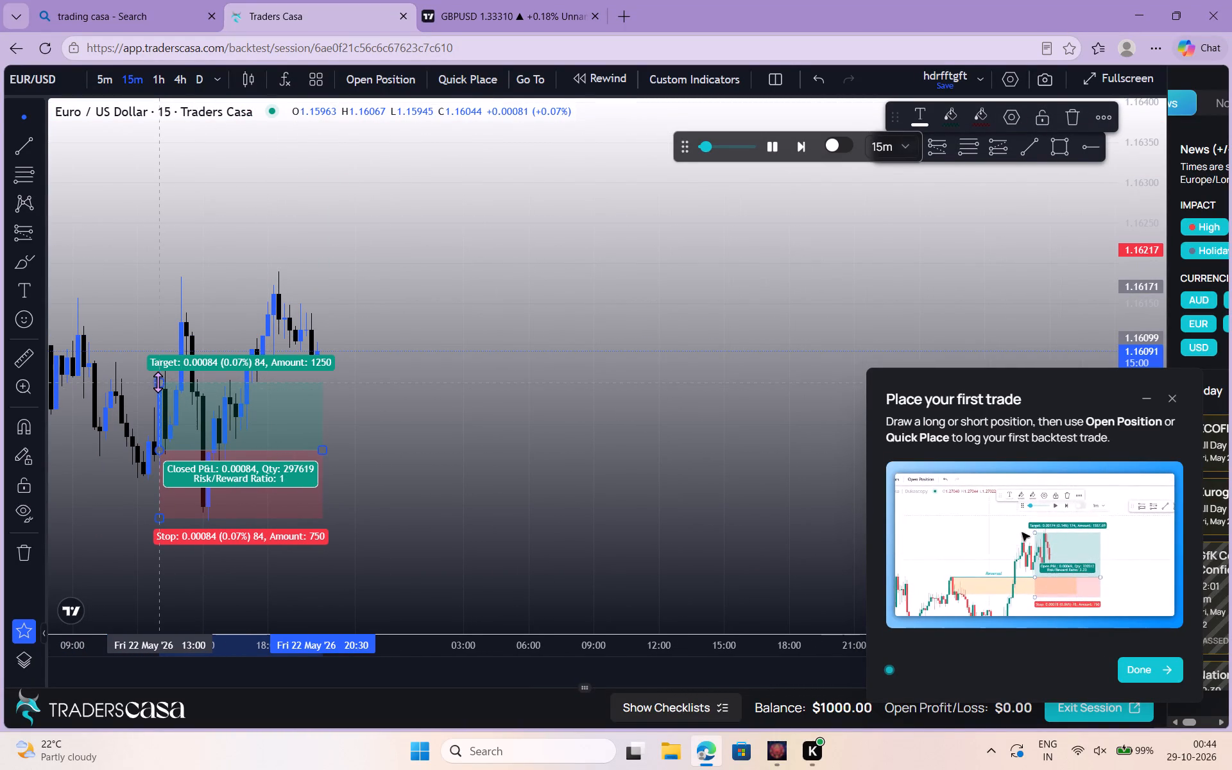
# Raise the long position's target to about 1.16284, 0.00316 above its entry.
pyautogui.moveTo(158, 383); pyautogui.dragTo(280, 195)
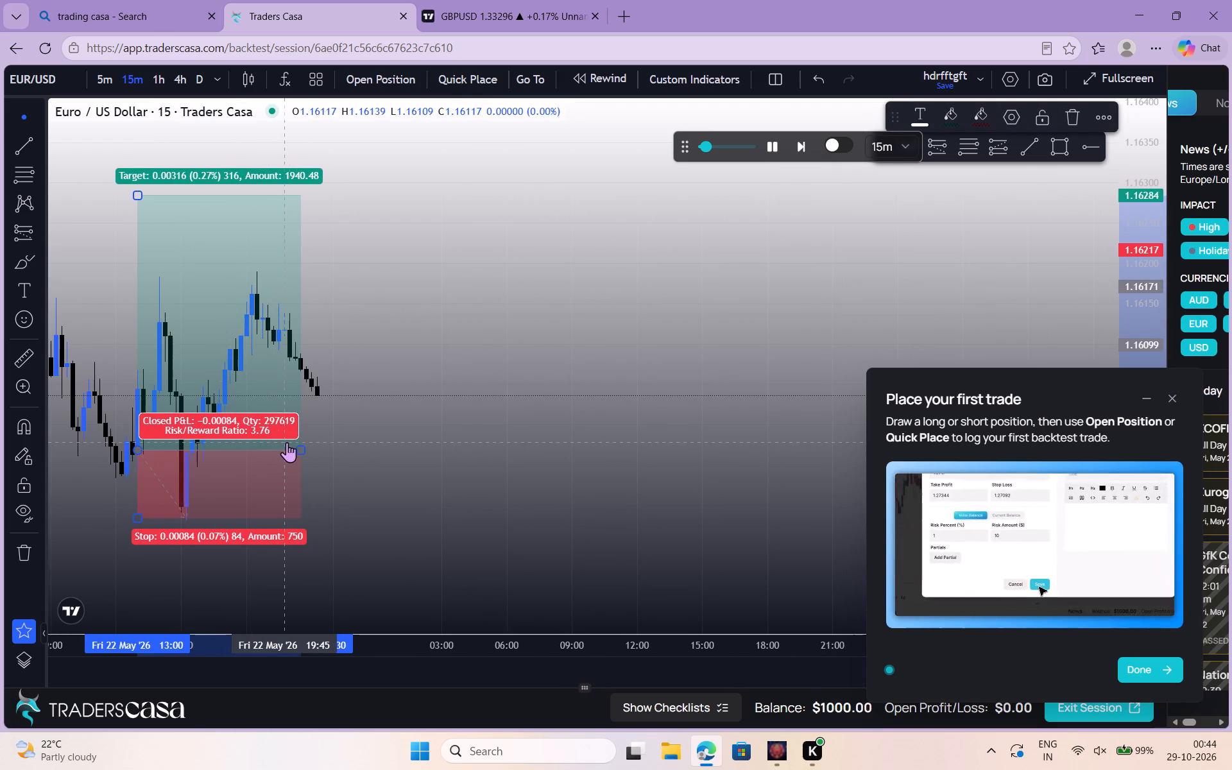
# Extend the long position's time span to end at 25 May 01:45.
pyautogui.moveTo(295, 445); pyautogui.dragTo(405, 439)
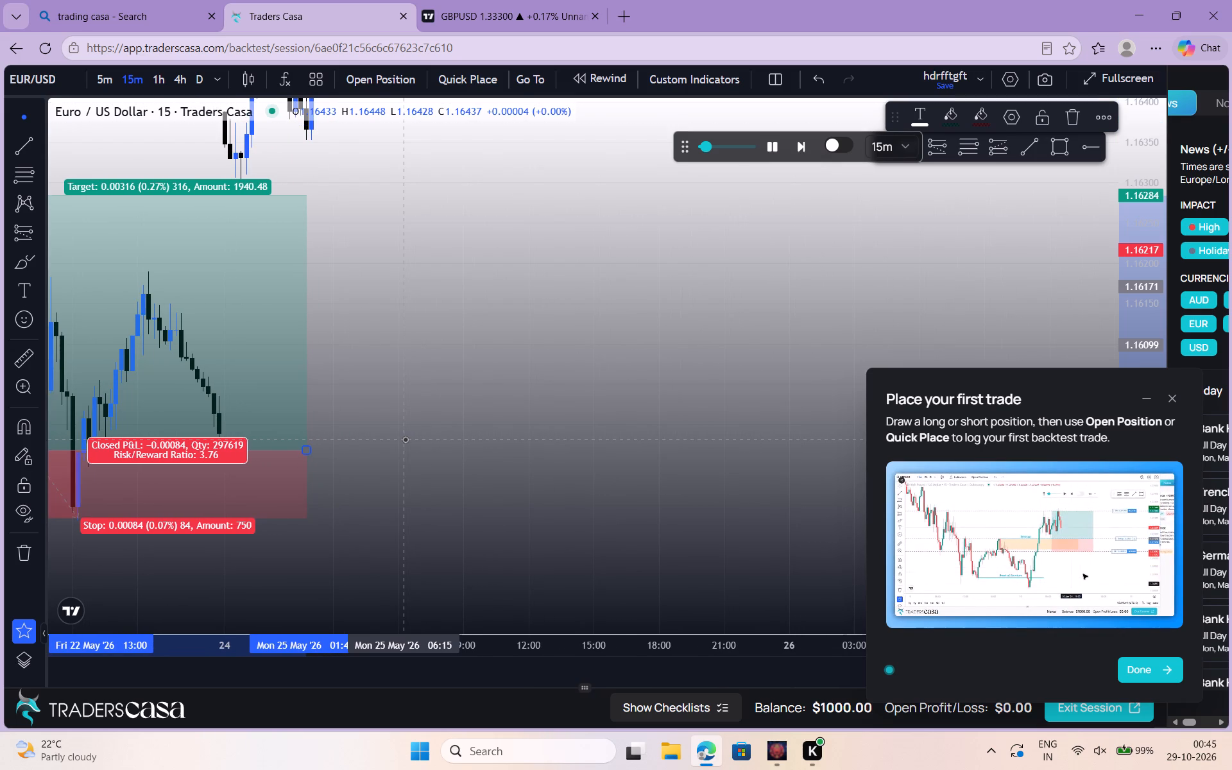
pyautogui.press('.')
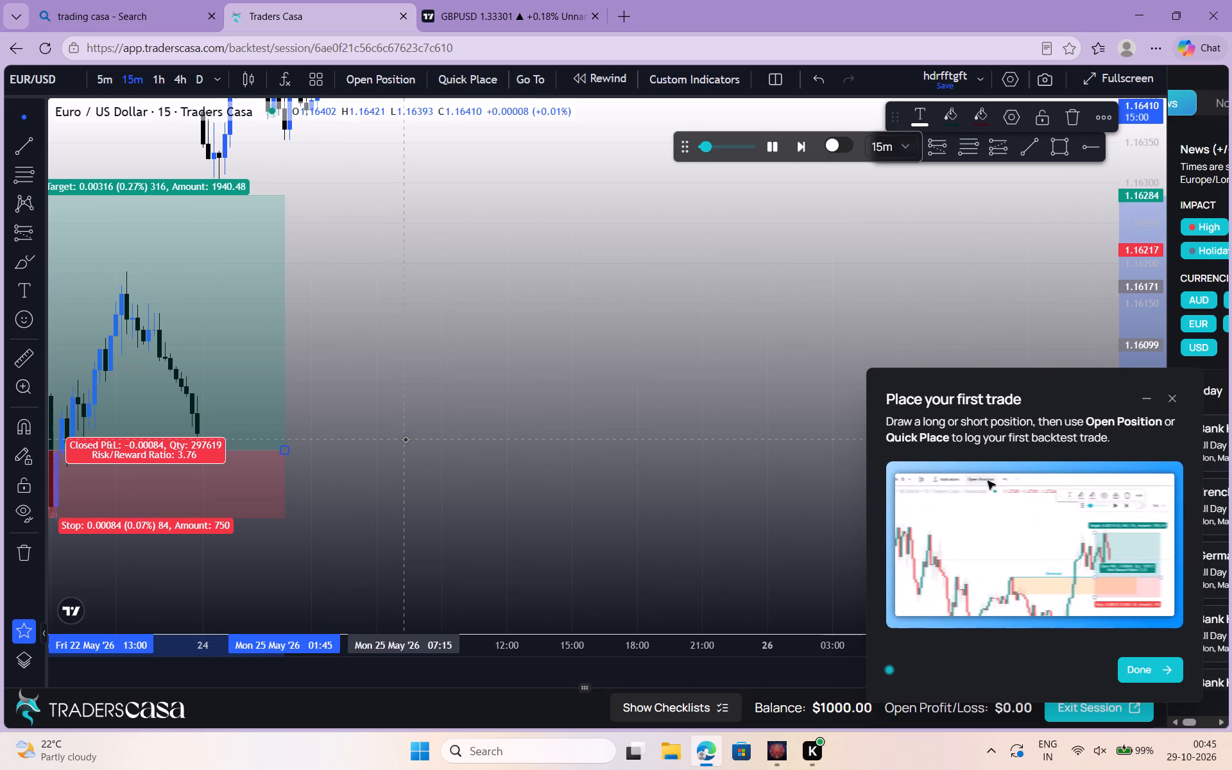
pyautogui.click(379, 466)
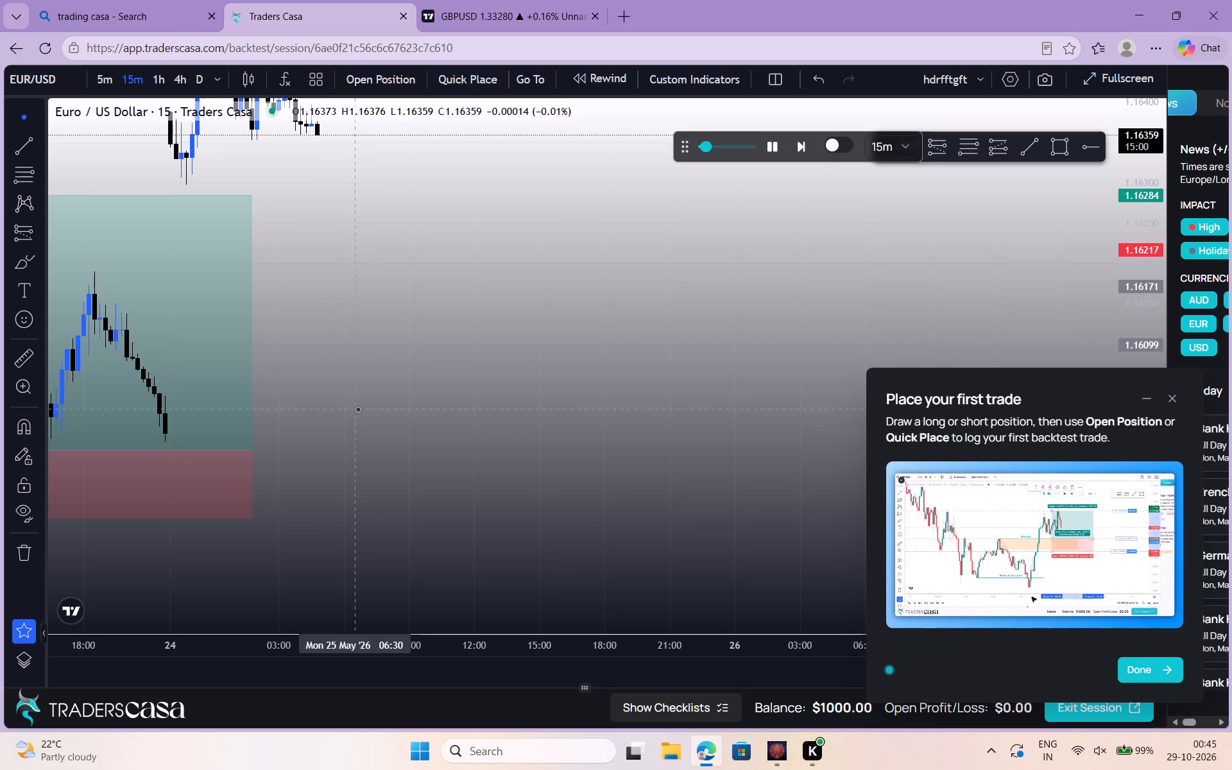
pyautogui.moveTo(492, 361); pyautogui.dragTo(705, 282)
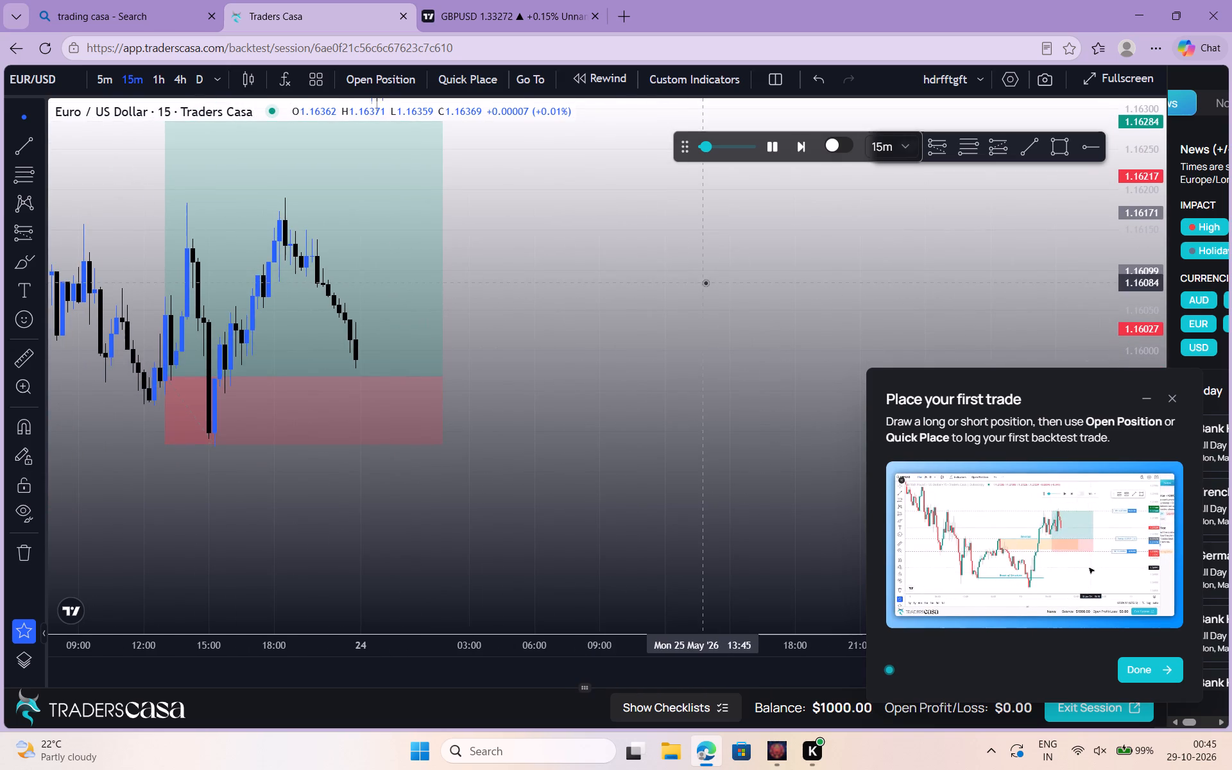
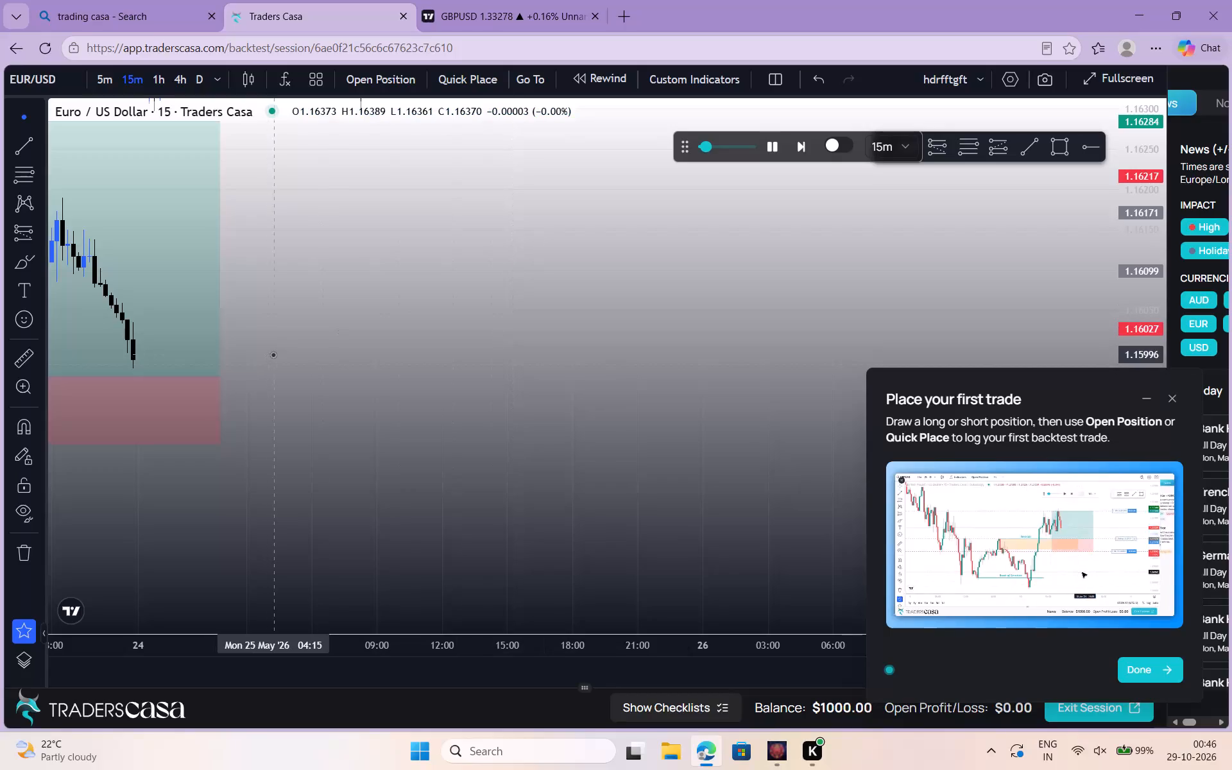
# Place a long position from 25 May 18:00 to 26 May 01:30 near the evening low, with 0.00046 target and stop.
pyautogui.moveTo(407, 361); pyautogui.dragTo(549, 352)
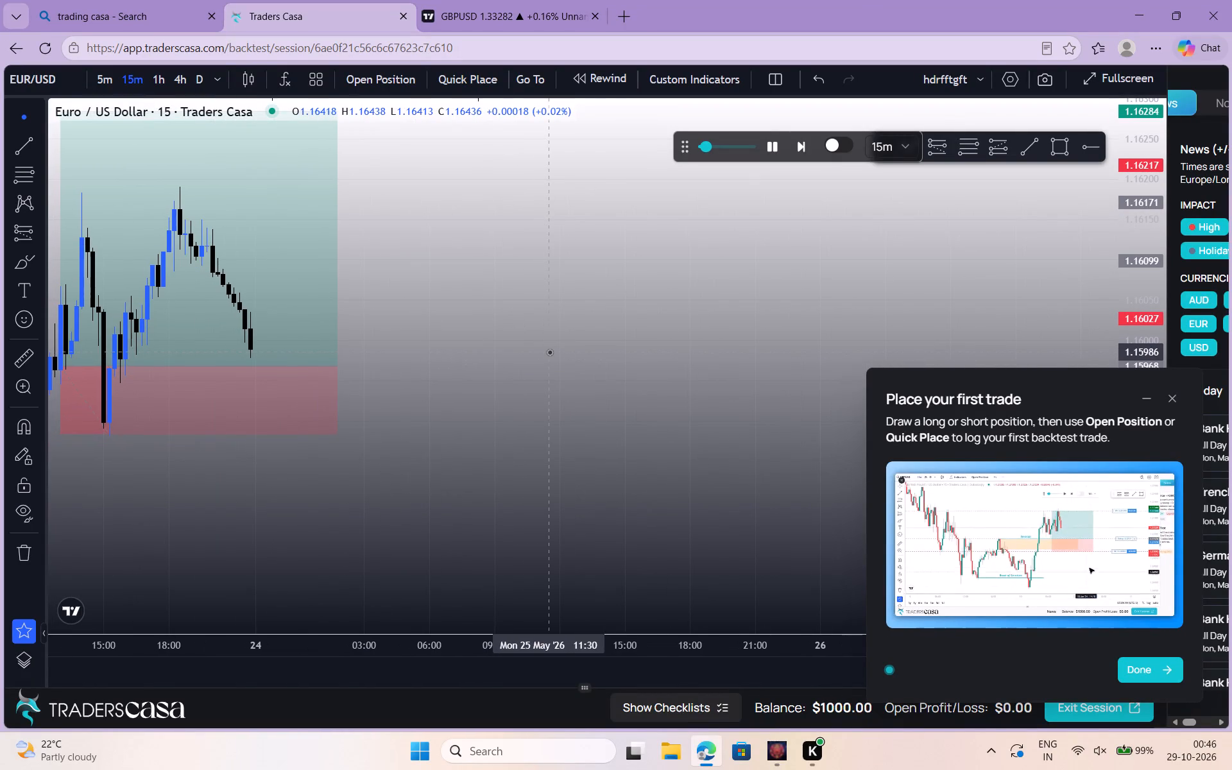
pyautogui.moveTo(610, 361); pyautogui.dragTo(651, 466)
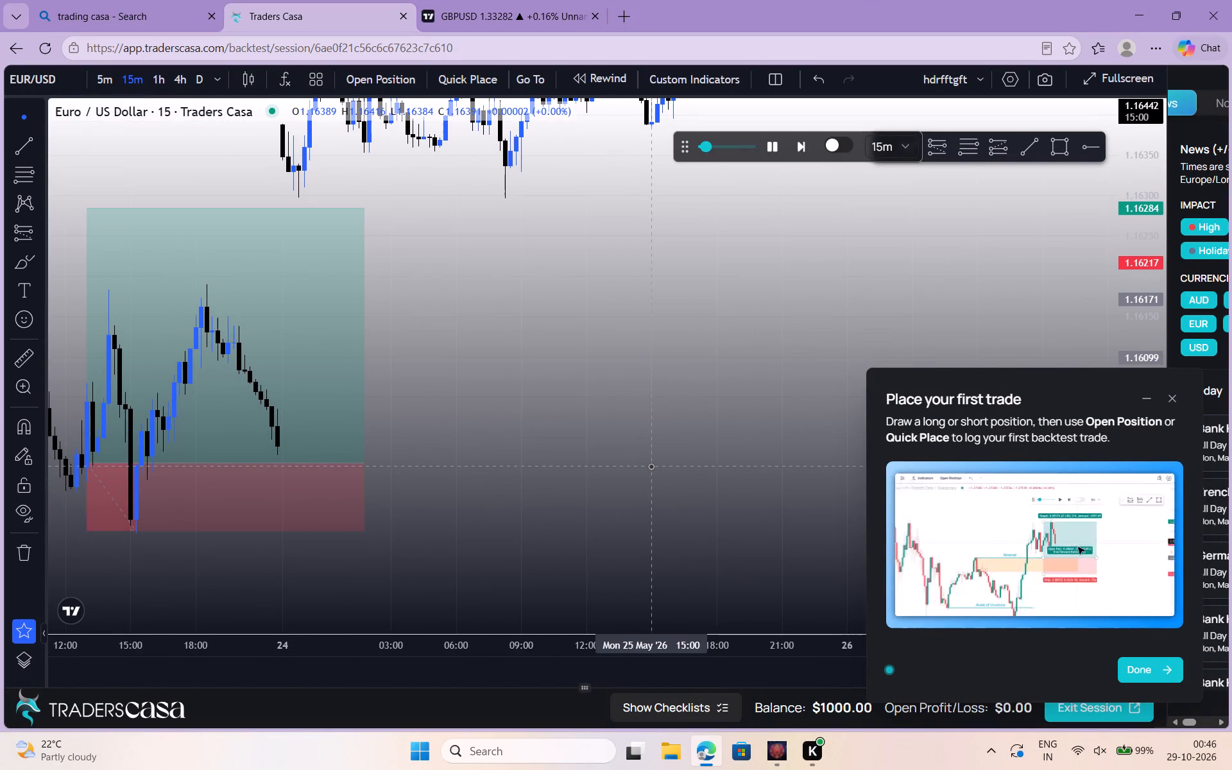
pyautogui.moveTo(567, 305); pyautogui.dragTo(400, 470)
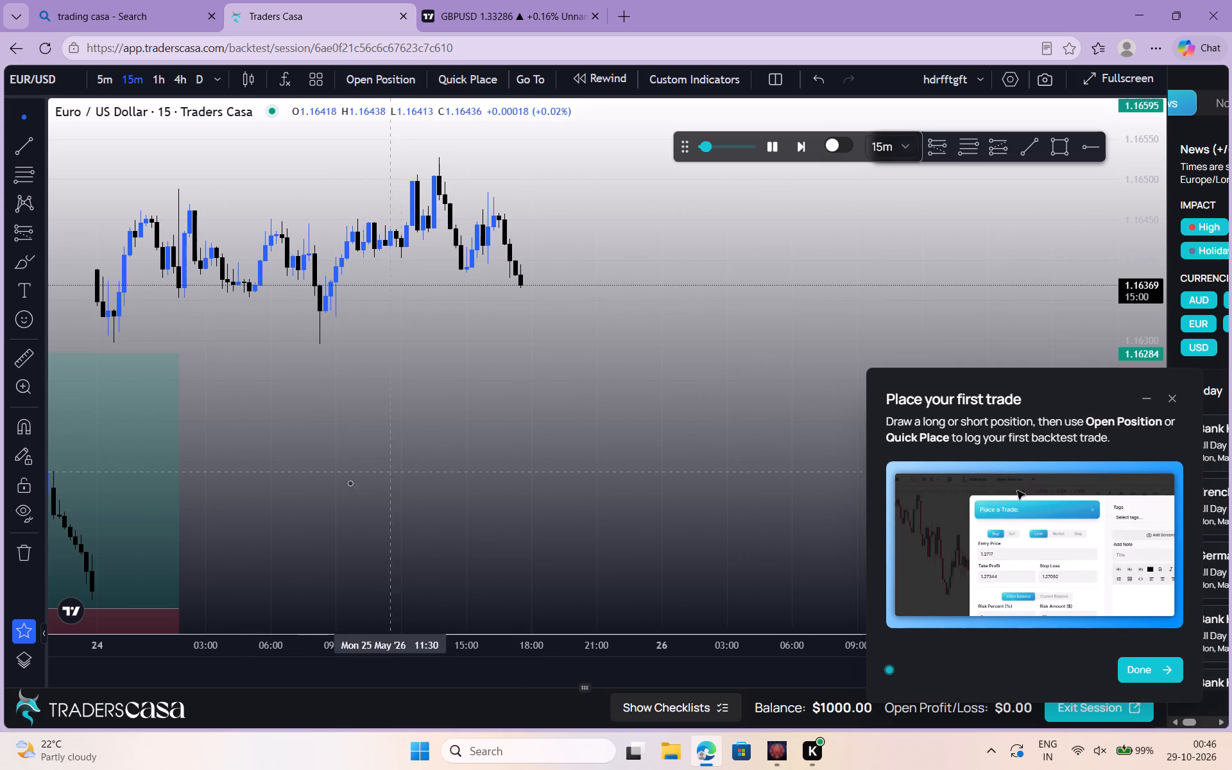
pyautogui.moveTo(332, 488); pyautogui.dragTo(198, 629)
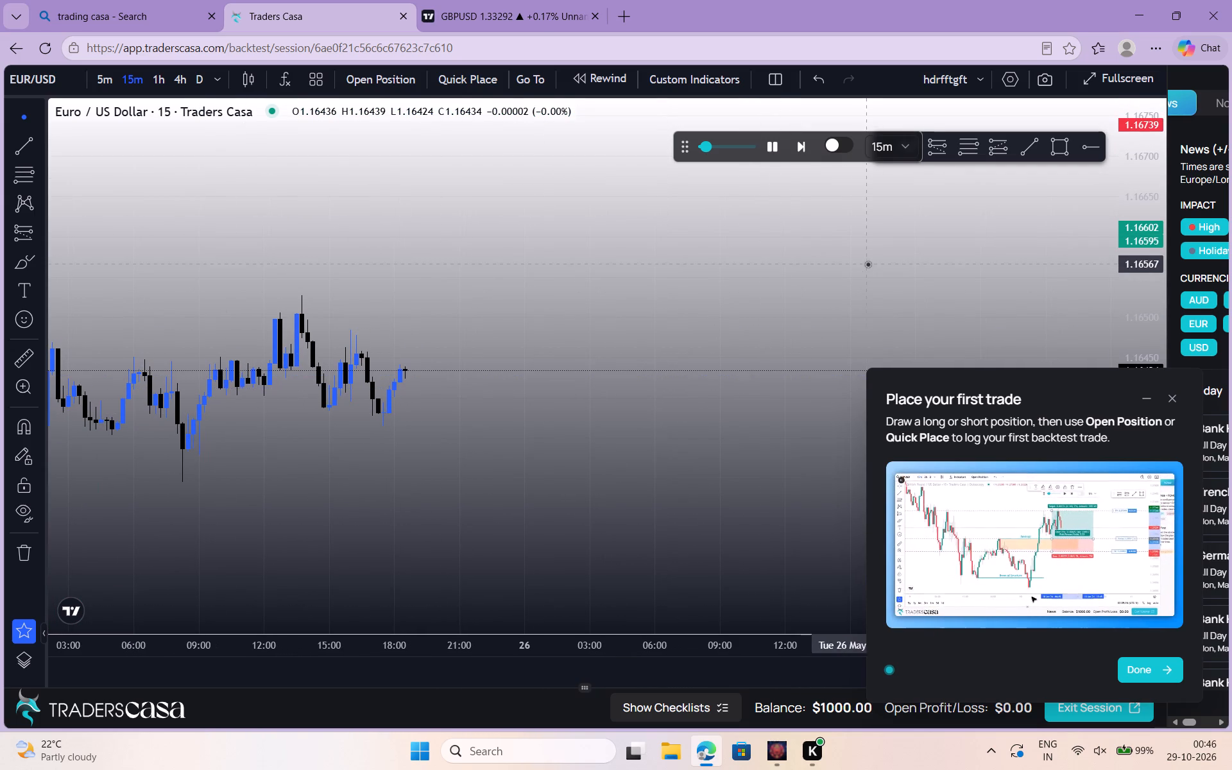
pyautogui.click(1005, 150)
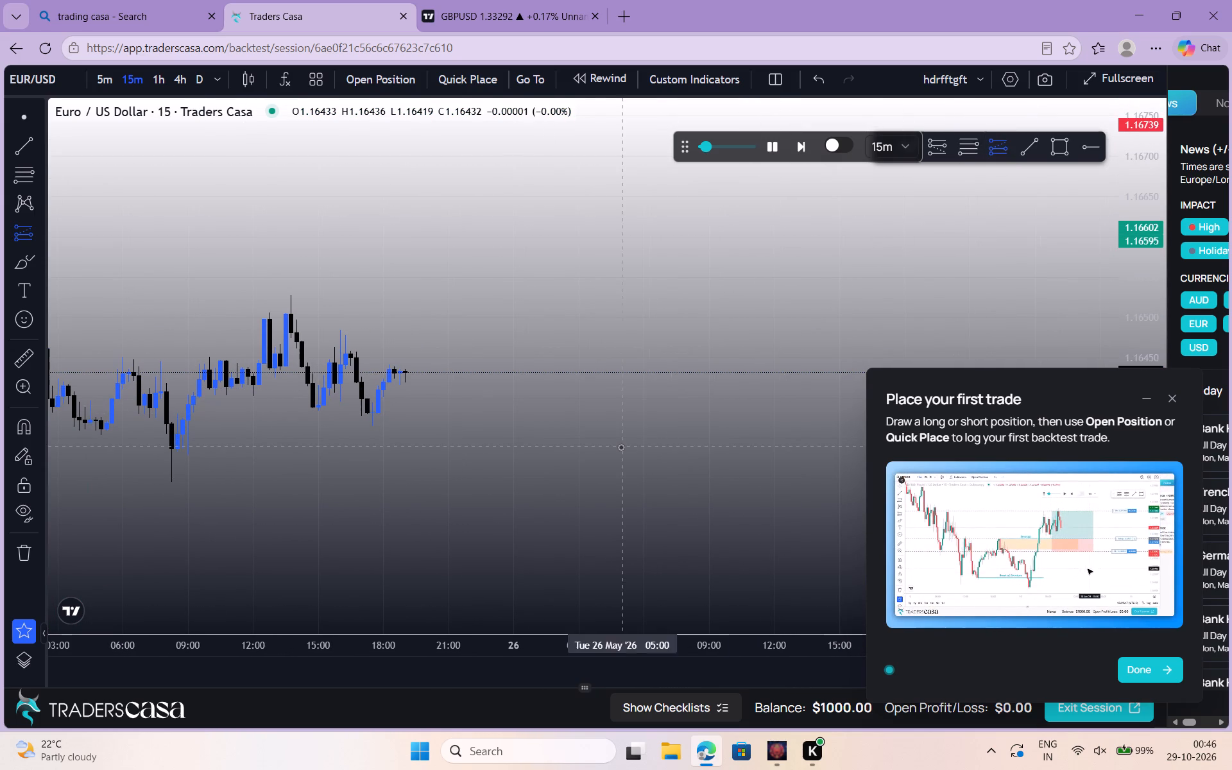
pyautogui.click(373, 413)
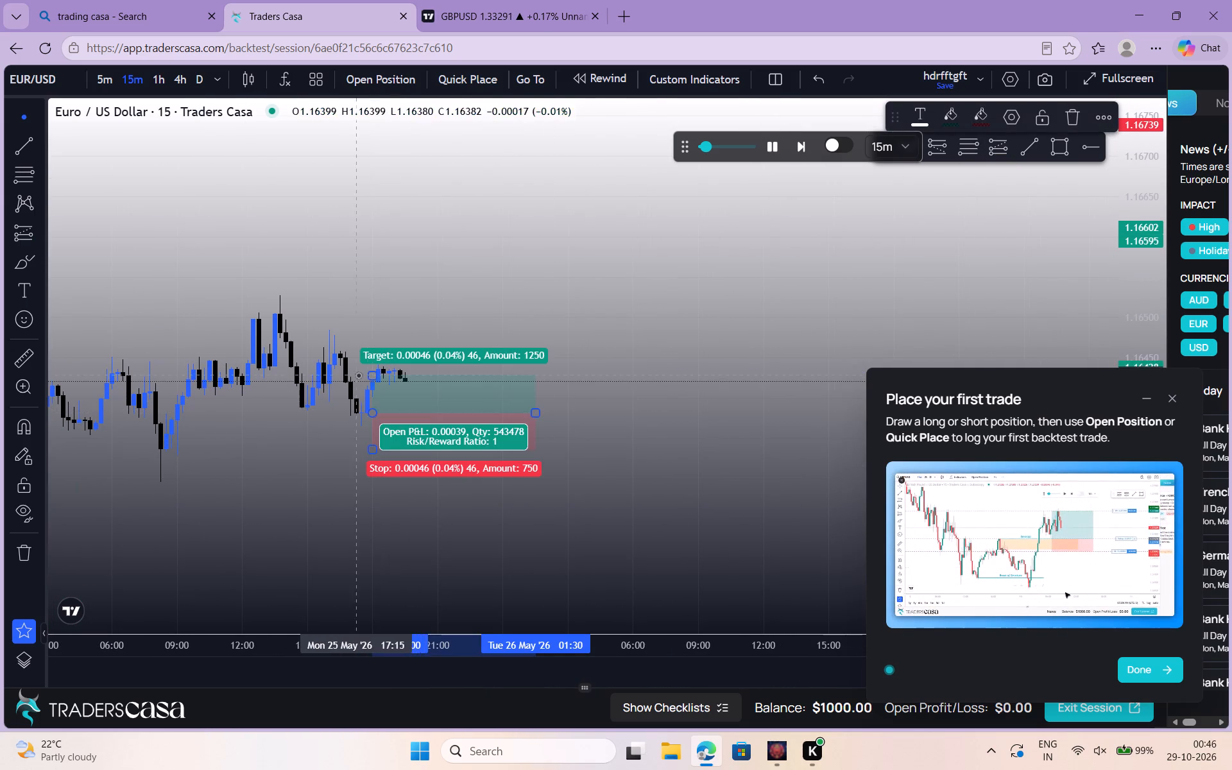
# Raise the new long position's target to about 1.16592.
pyautogui.moveTo(369, 375); pyautogui.dragTo(402, 243)
pyautogui.click(402, 243)
pyautogui.click(606, 275)
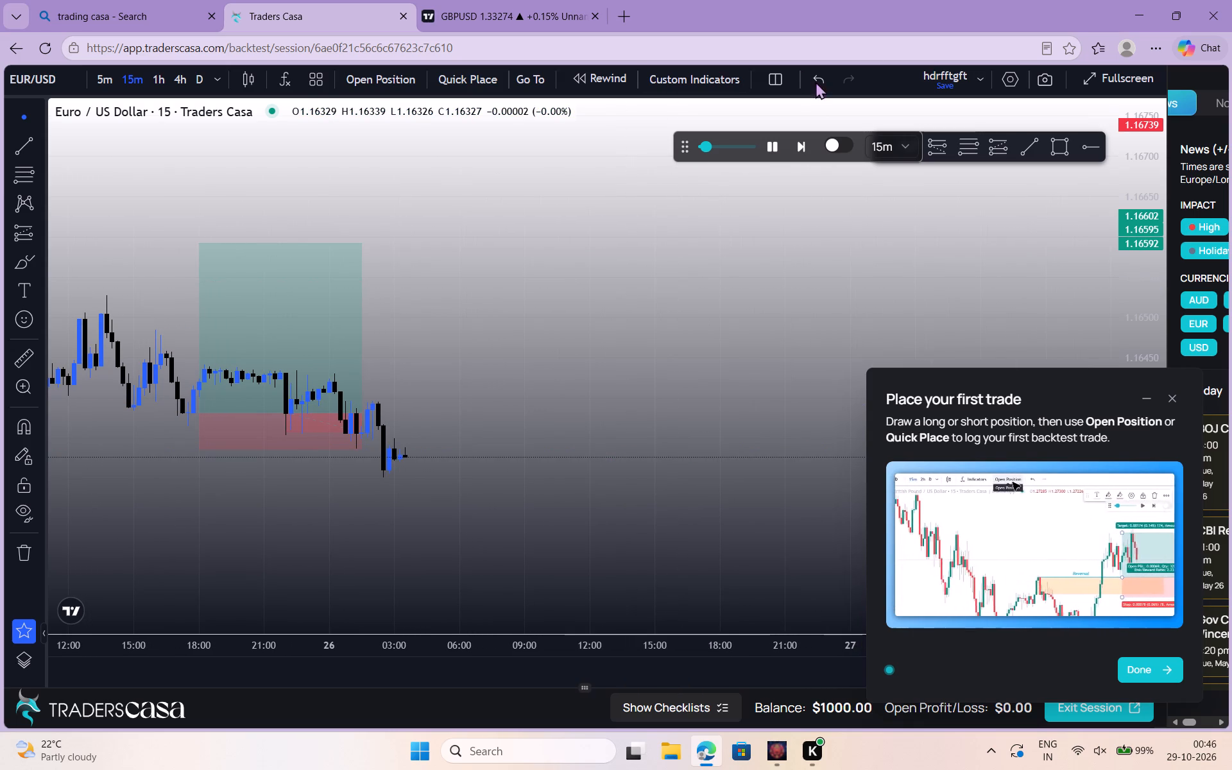
# Pause the price replay at about 04:00 on 26 May.
pyautogui.click(764, 146)
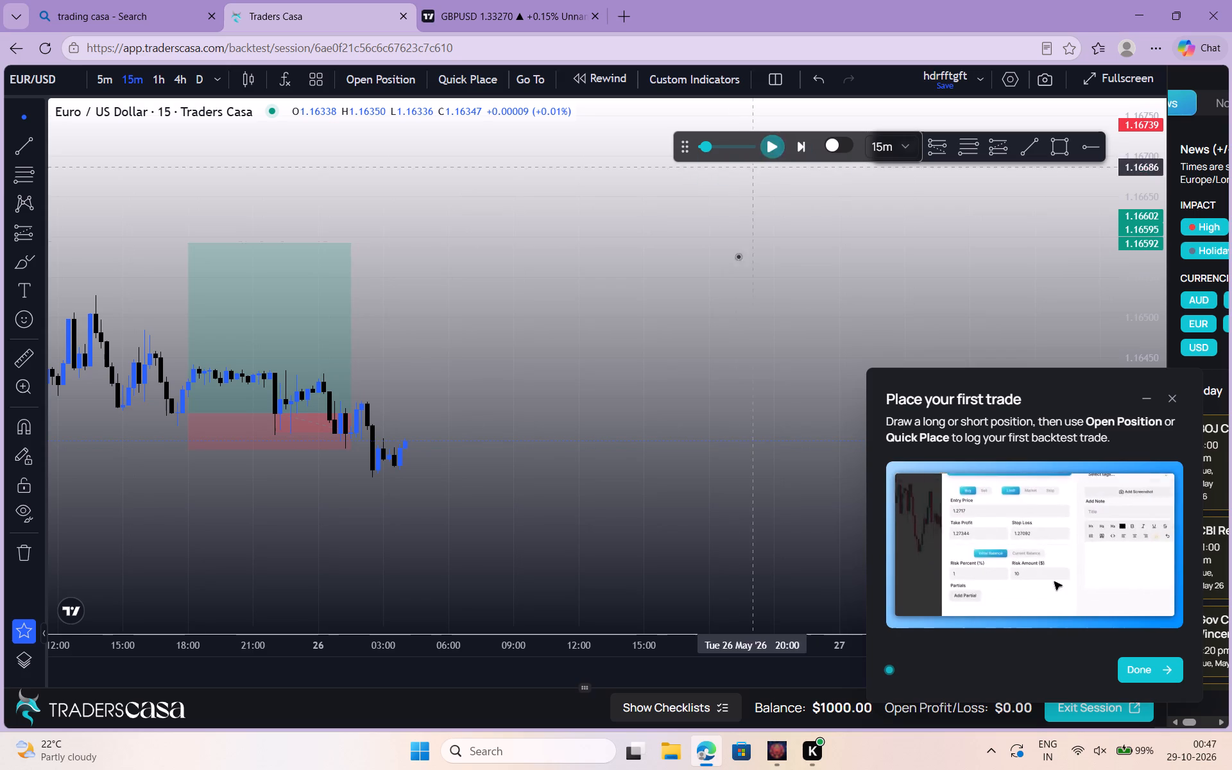